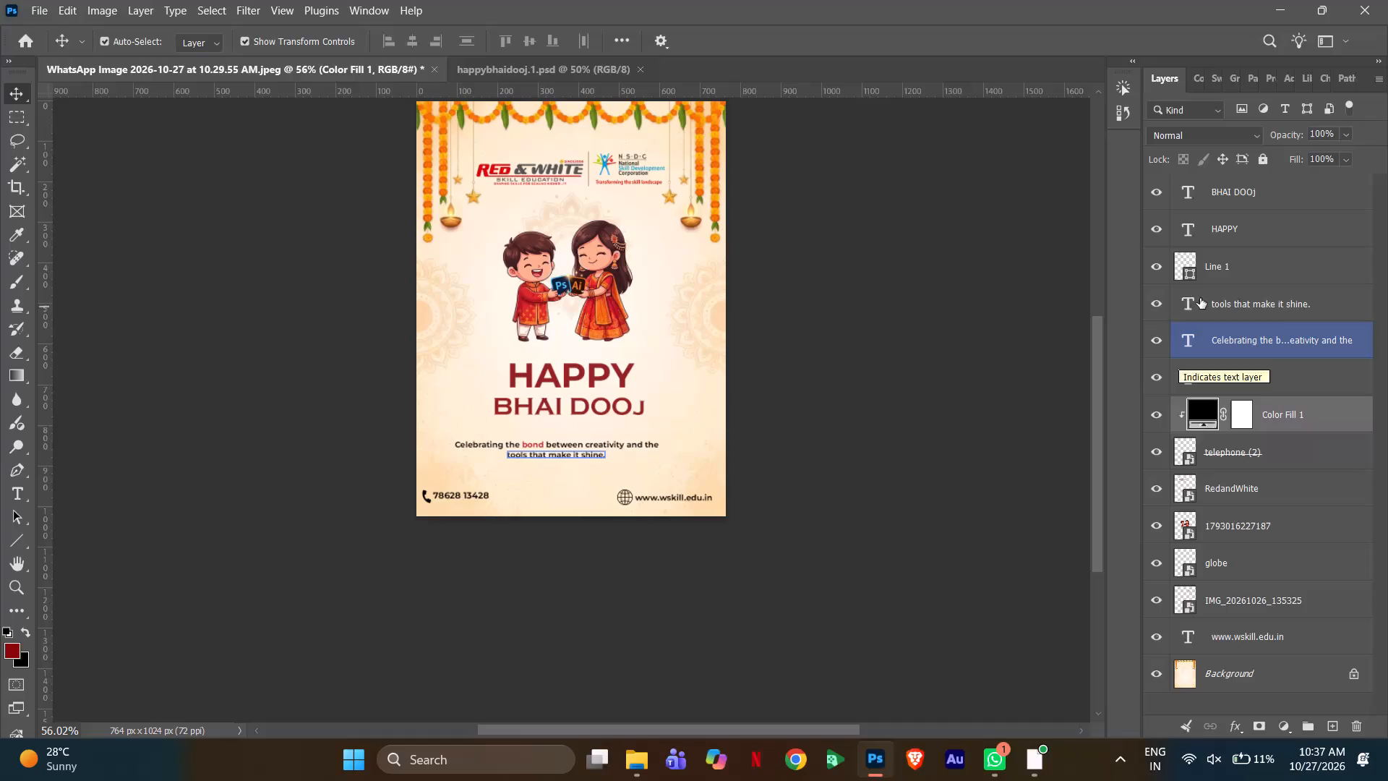
Examine the phone and website contact details along the poster's bottom edge, including the globe and telephone icon layers.
{"action": "scroll", "coordinate": [1194, 300], "scroll_direction": "up", "scroll_amount": 1}
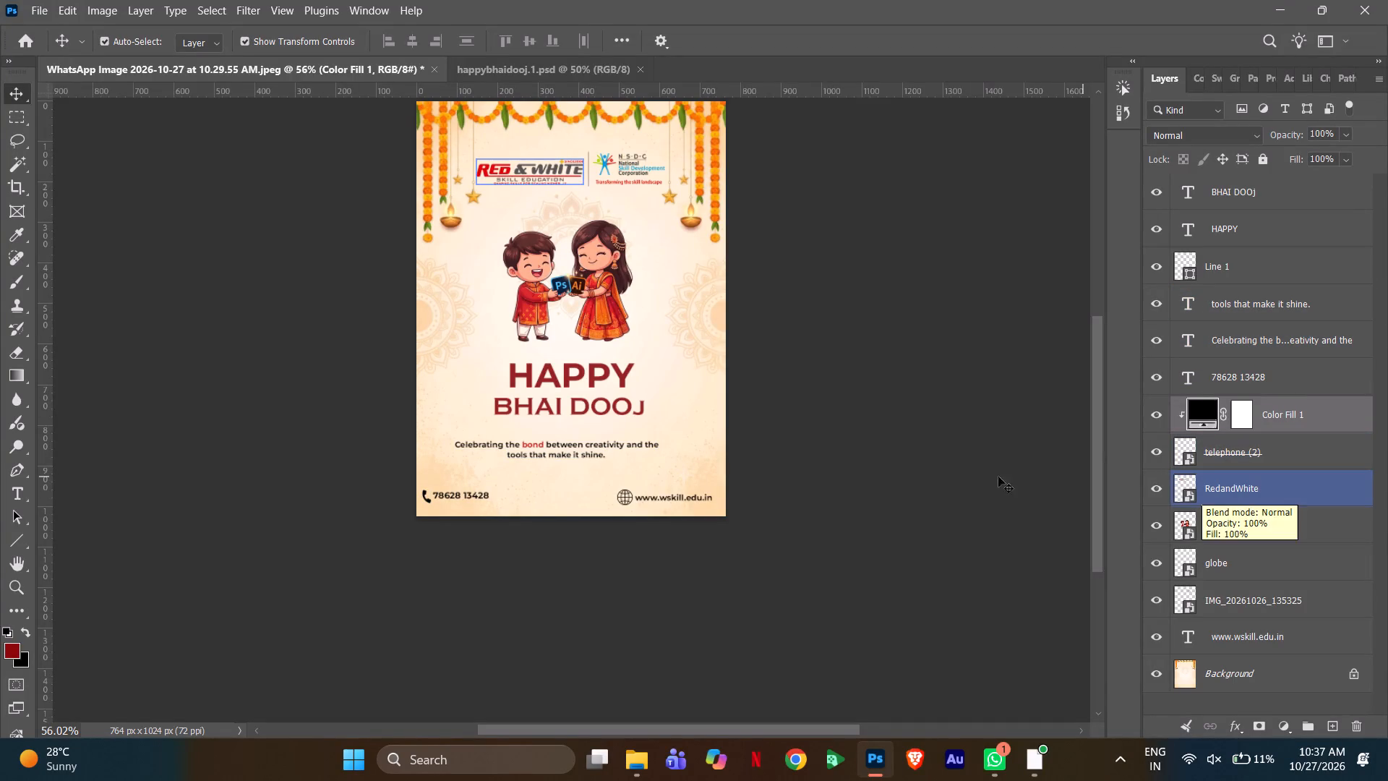
{"action": "scroll", "coordinate": [708, 502], "scroll_direction": "up", "scroll_amount": 8, "text": "alt"}
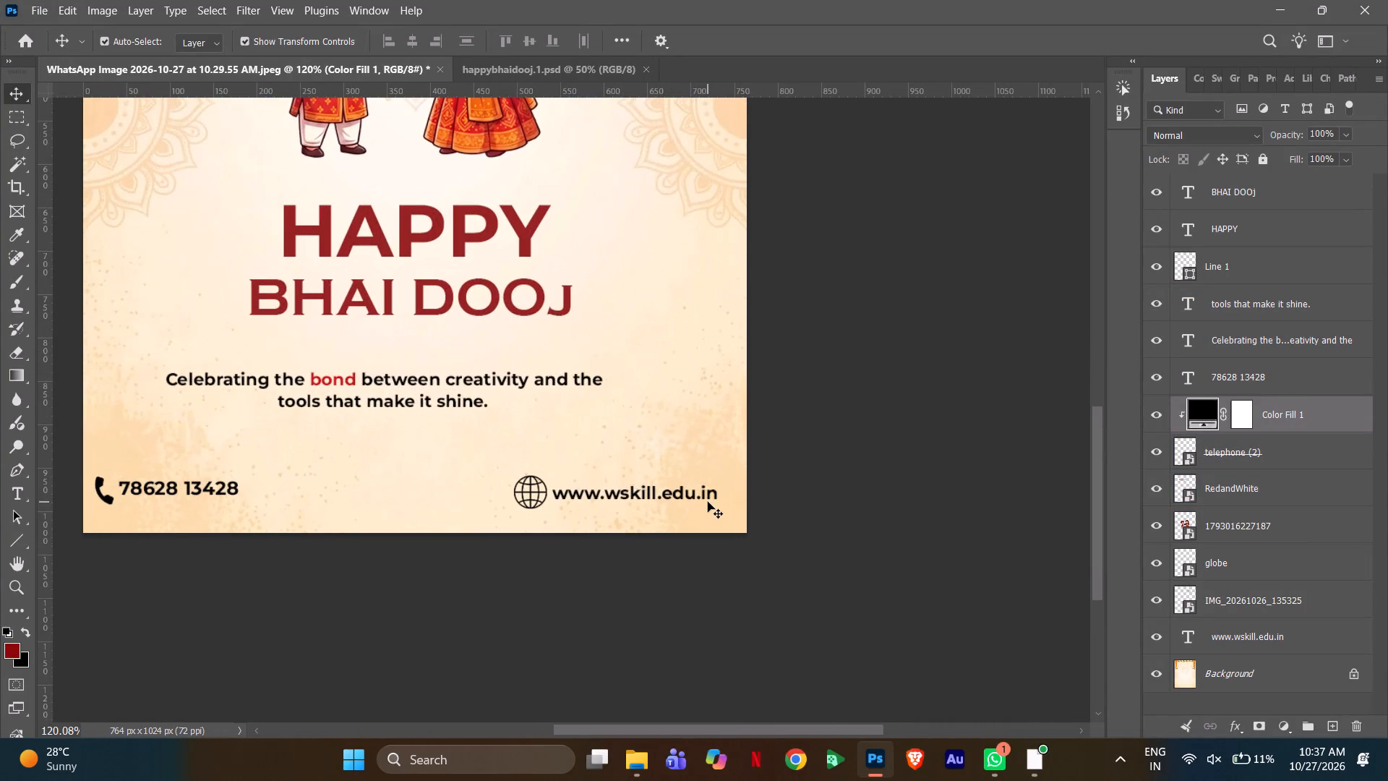
{"action": "left_click", "coordinate": [531, 488]}
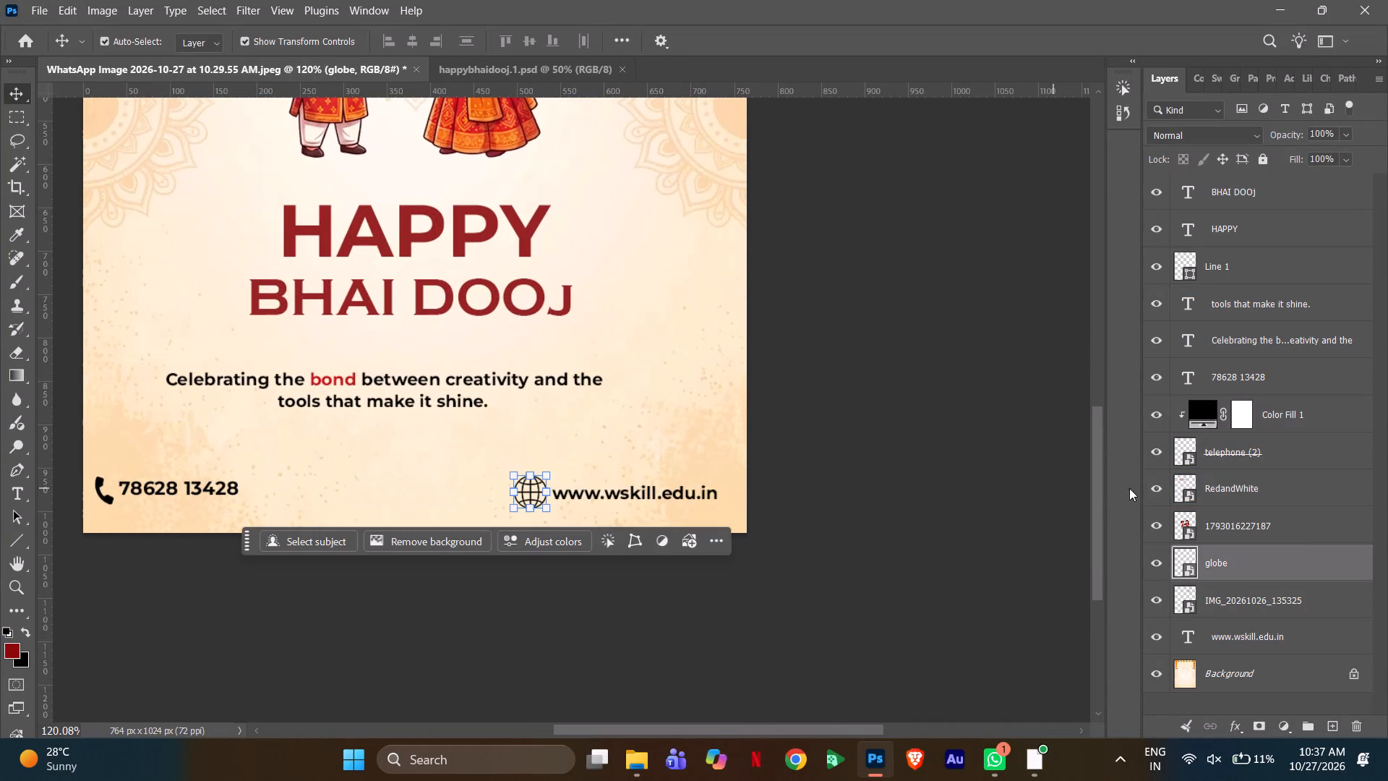
{"action": "left_click", "coordinate": [1264, 444]}
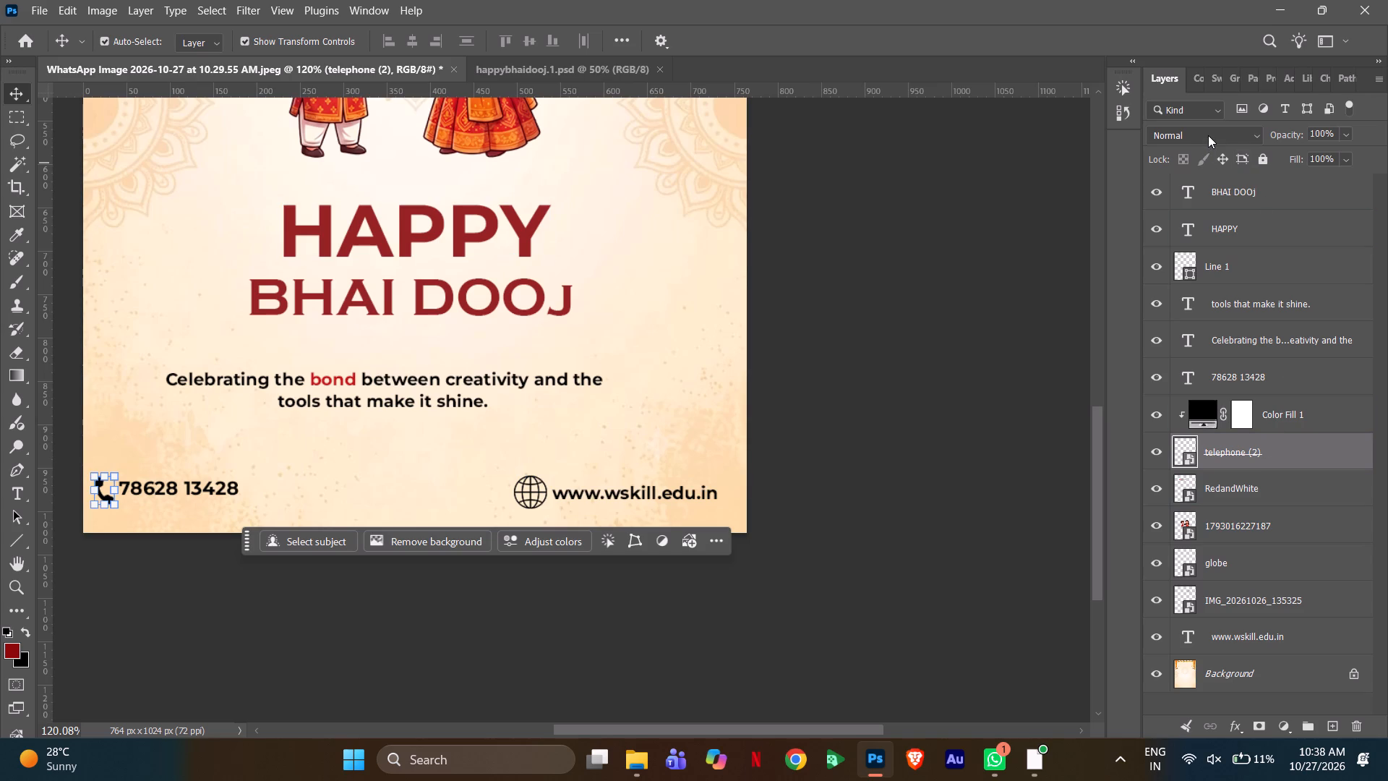
{"action": "key", "text": "space"}
{"action": "key", "text": "space"}
{"action": "key", "text": "space"}
{"action": "key", "text": "space"}
{"action": "key", "text": "space"}
{"action": "key", "text": "space"}
{"action": "key", "text": "space"}
{"action": "key", "text": "space"}
{"action": "key", "text": "space"}
{"action": "left_click_drag", "start_coordinate": [387, 427], "coordinate": [692, 465]}
{"action": "scroll", "coordinate": [797, 454], "scroll_direction": "up", "scroll_amount": 6, "text": "alt"}
{"action": "key", "text": "space"}
{"action": "key", "text": "space"}
{"action": "key", "text": "space"}
{"action": "key", "text": "space"}
{"action": "key", "text": "space"}
{"action": "key", "text": "space"}
{"action": "key", "text": "space"}
{"action": "key", "text": "space"}
{"action": "key", "text": "space"}
{"action": "key", "text": "space"}
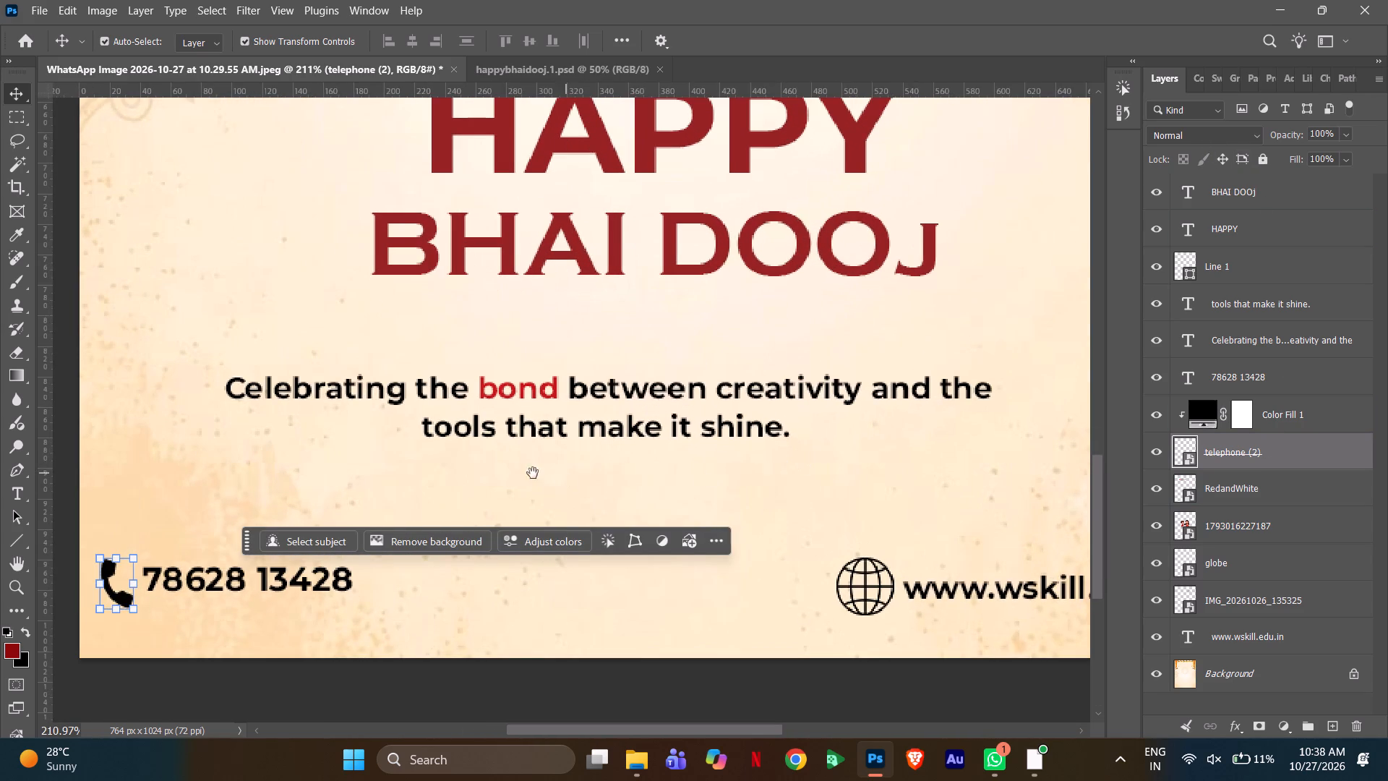
{"action": "left_click_drag", "start_coordinate": [478, 461], "coordinate": [641, 456]}
{"action": "left_click", "coordinate": [547, 474]}
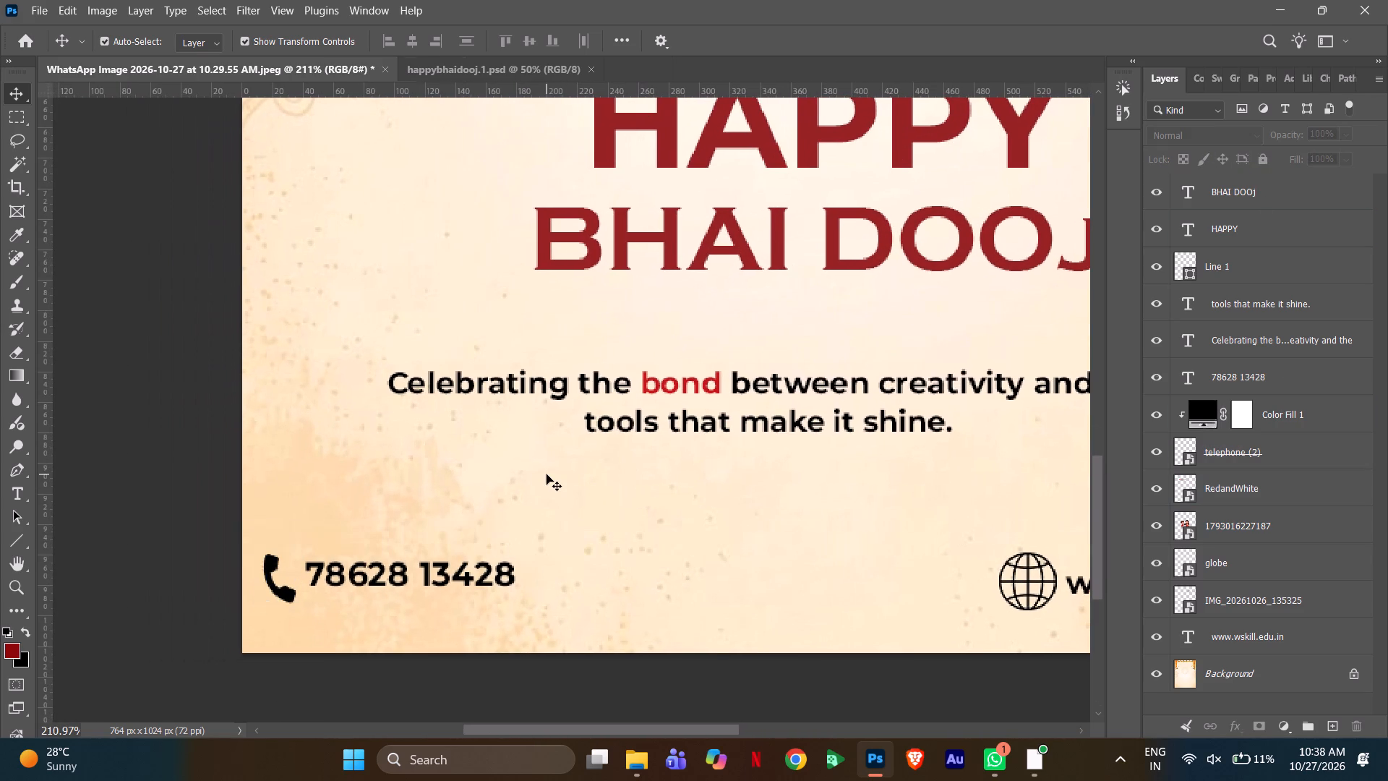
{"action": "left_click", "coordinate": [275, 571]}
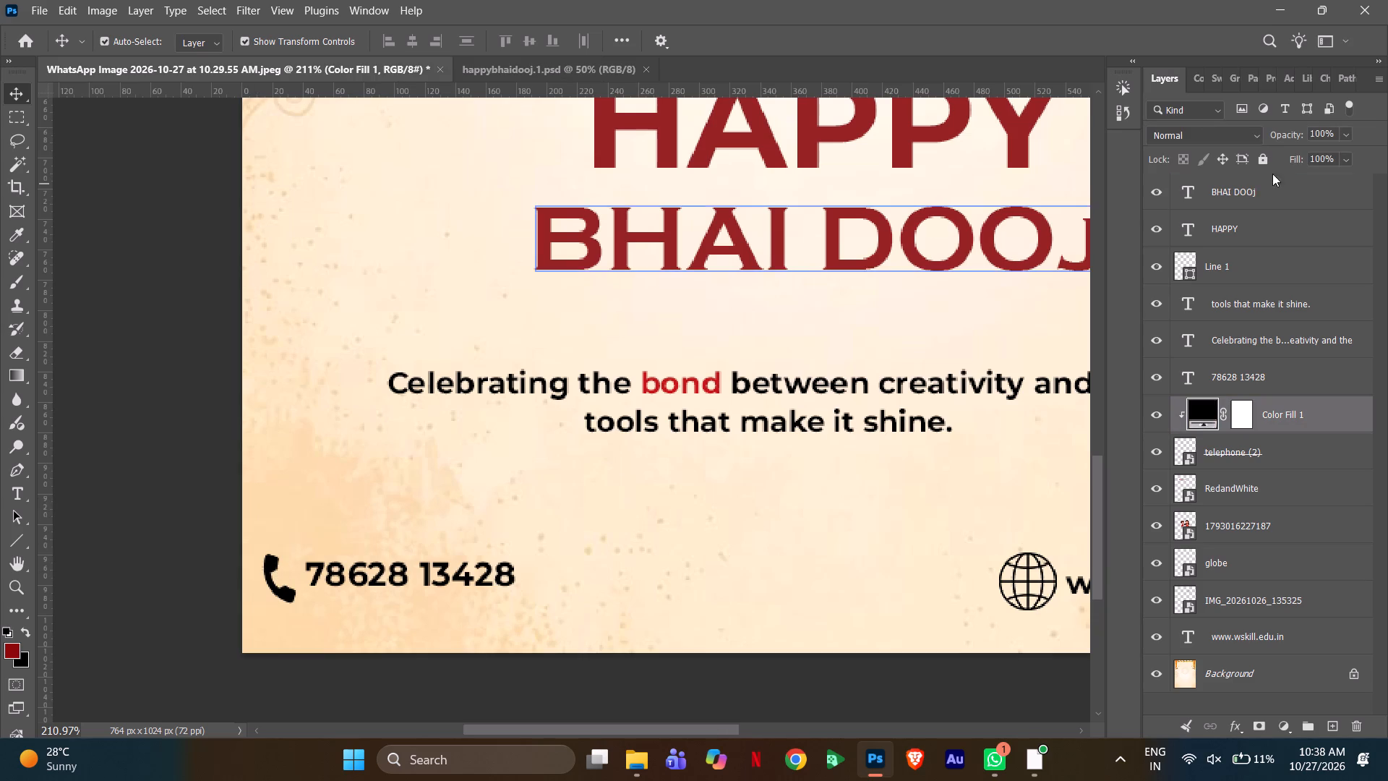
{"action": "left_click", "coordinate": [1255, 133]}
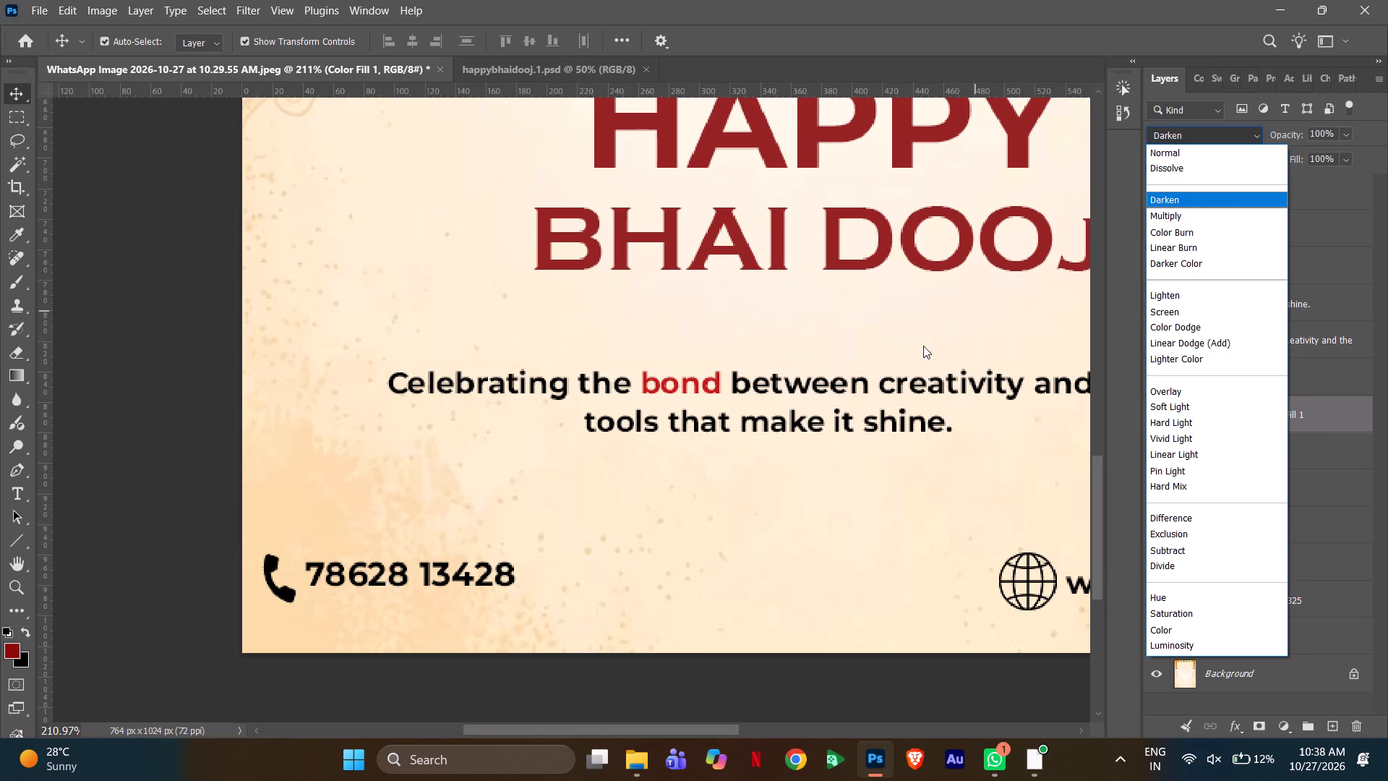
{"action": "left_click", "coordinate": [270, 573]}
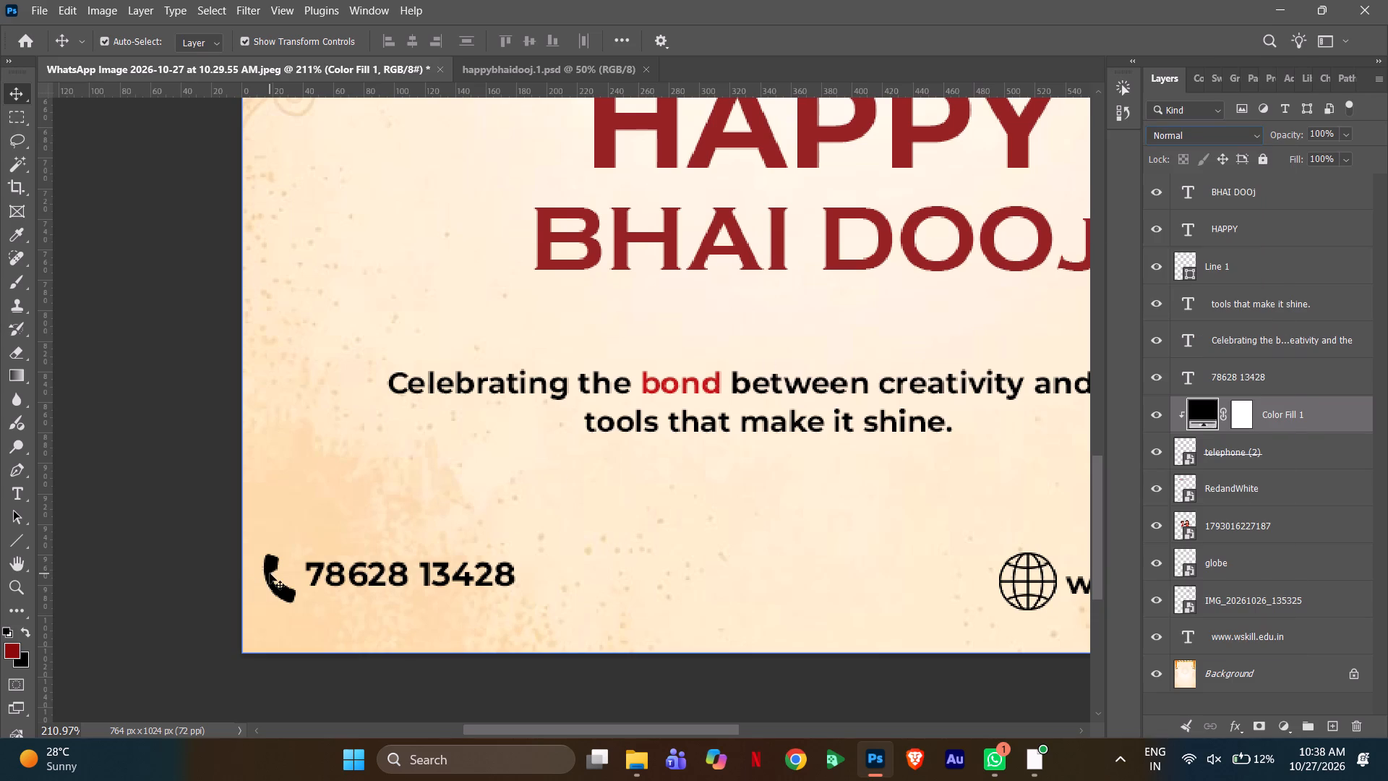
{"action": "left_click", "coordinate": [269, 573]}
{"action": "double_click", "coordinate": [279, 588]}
Rotate the telephone icon beside the phone number to an angle of about 29.8°.
{"action": "left_click", "coordinate": [126, 528]}
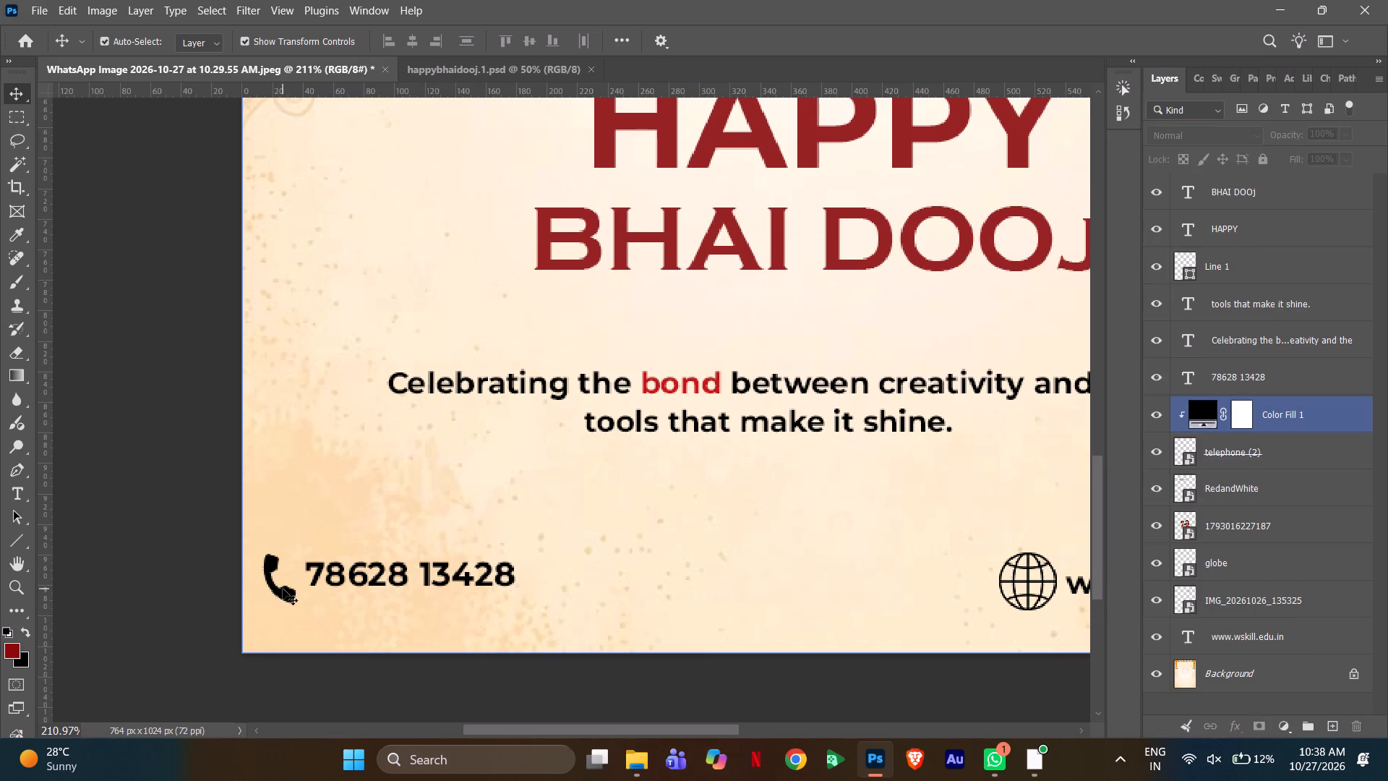
{"action": "left_click", "coordinate": [1214, 456]}
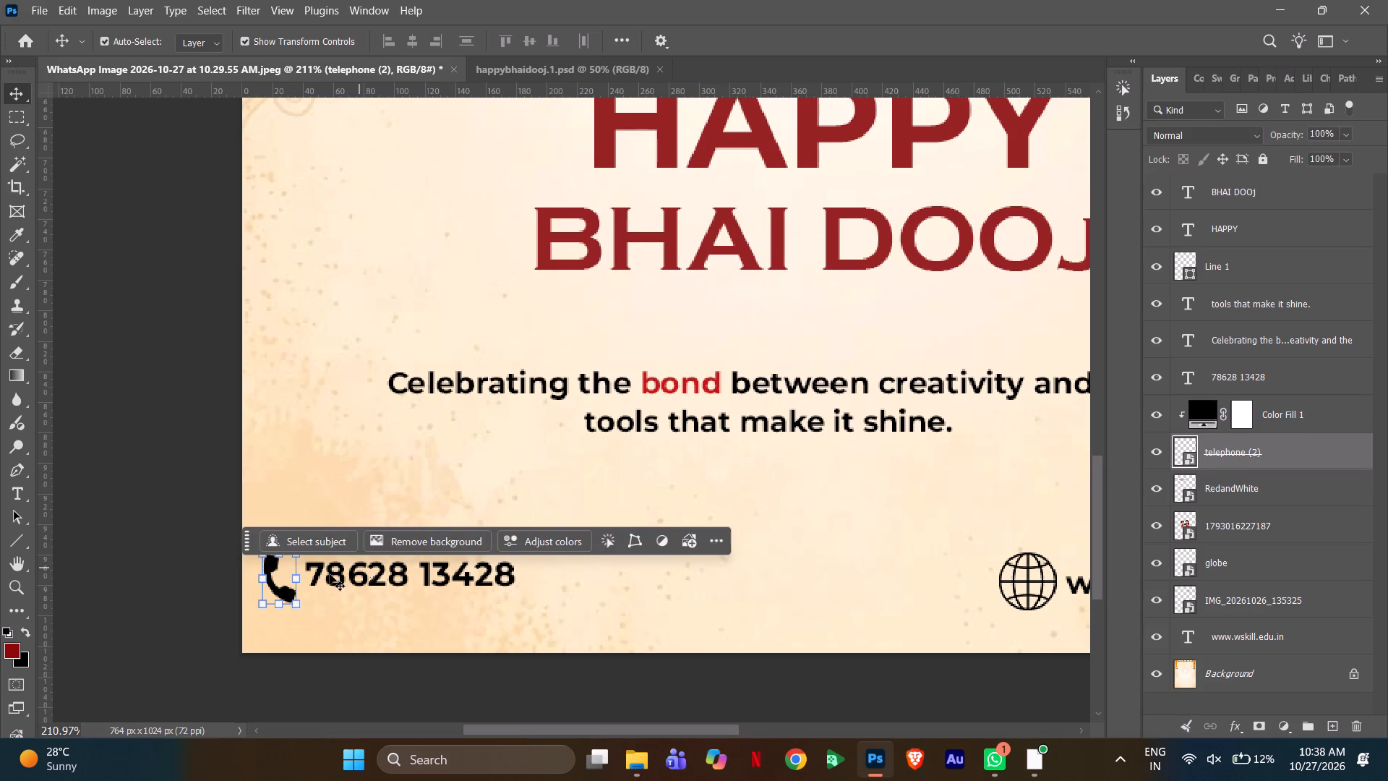
{"action": "left_click", "coordinate": [256, 576], "text": "ctrl"}
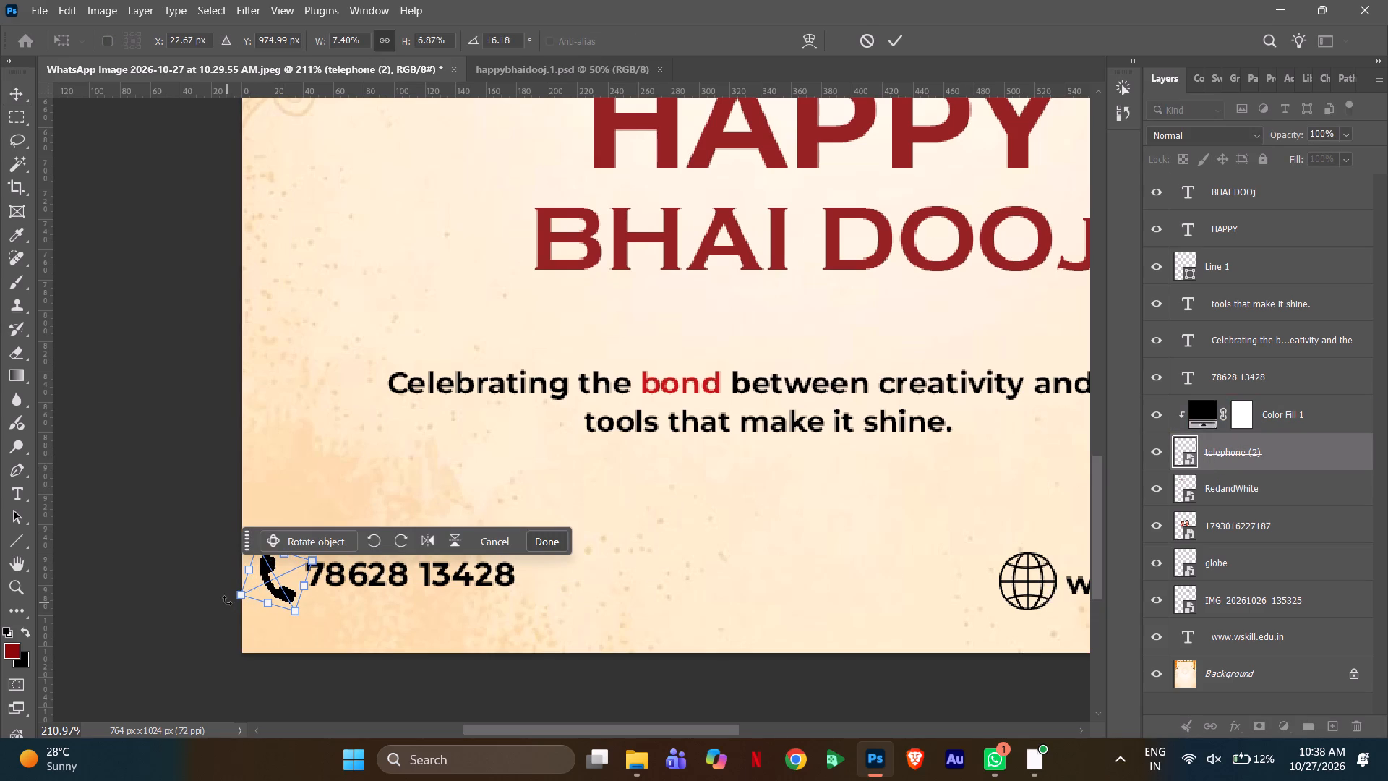
{"action": "left_click_drag", "start_coordinate": [223, 597], "coordinate": [212, 584], "text": "ctrl"}
{"action": "left_click", "coordinate": [569, 540]}
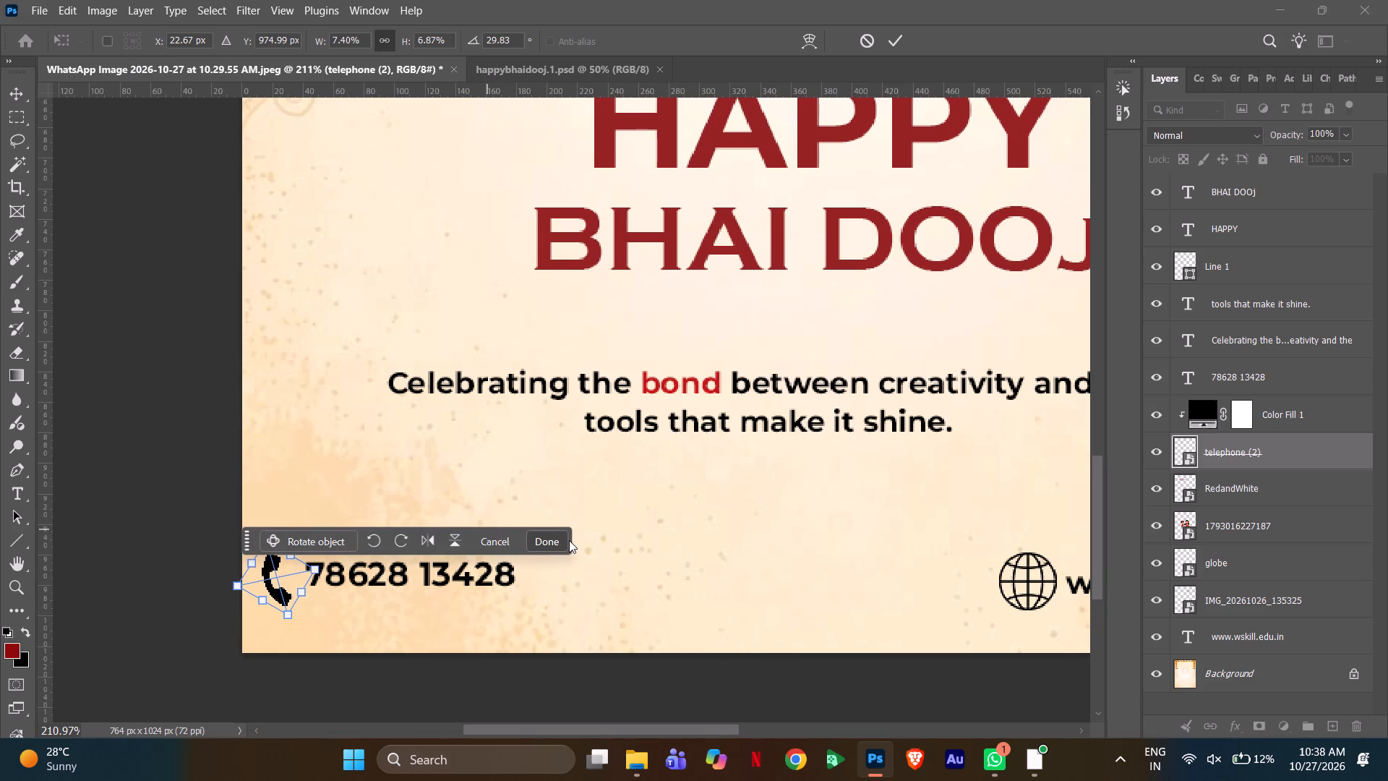
{"action": "left_click", "coordinate": [549, 538]}
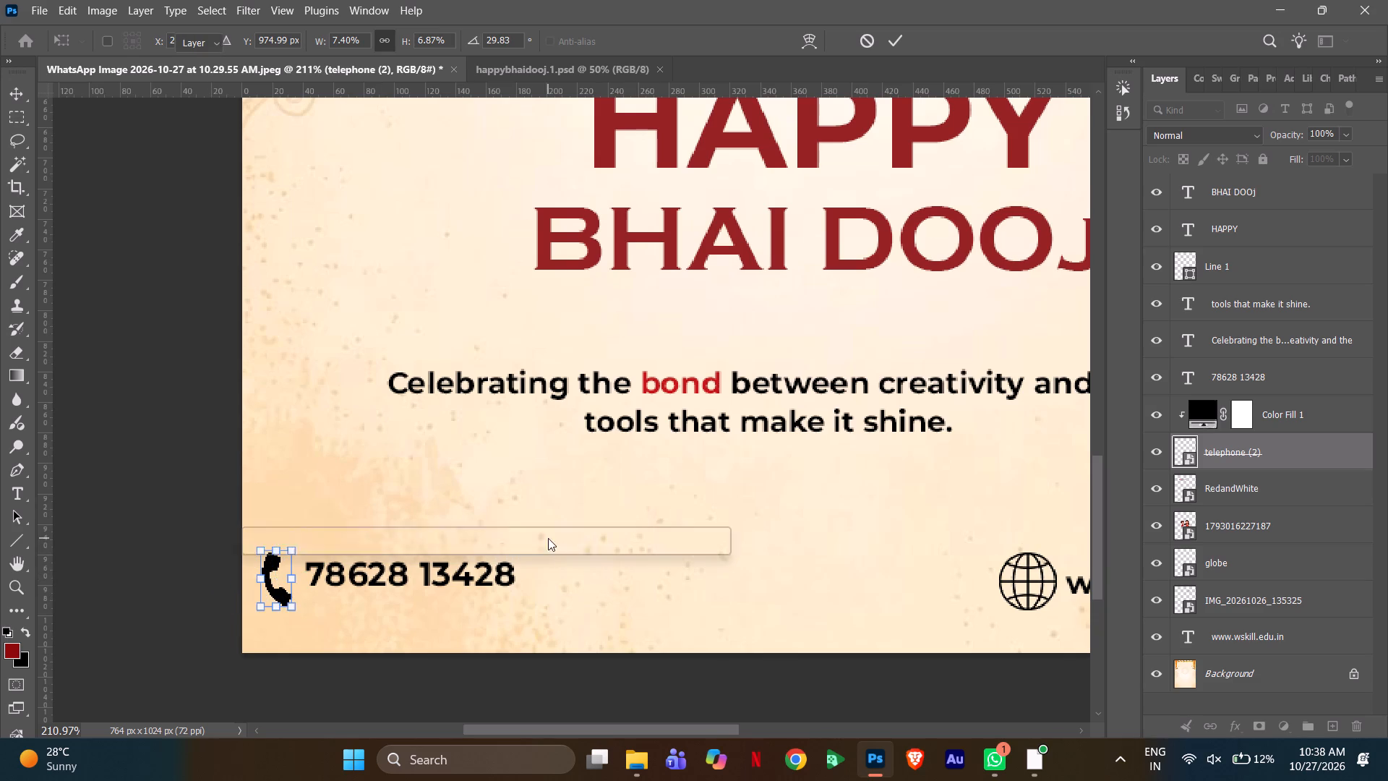
{"action": "left_click", "coordinate": [784, 500]}
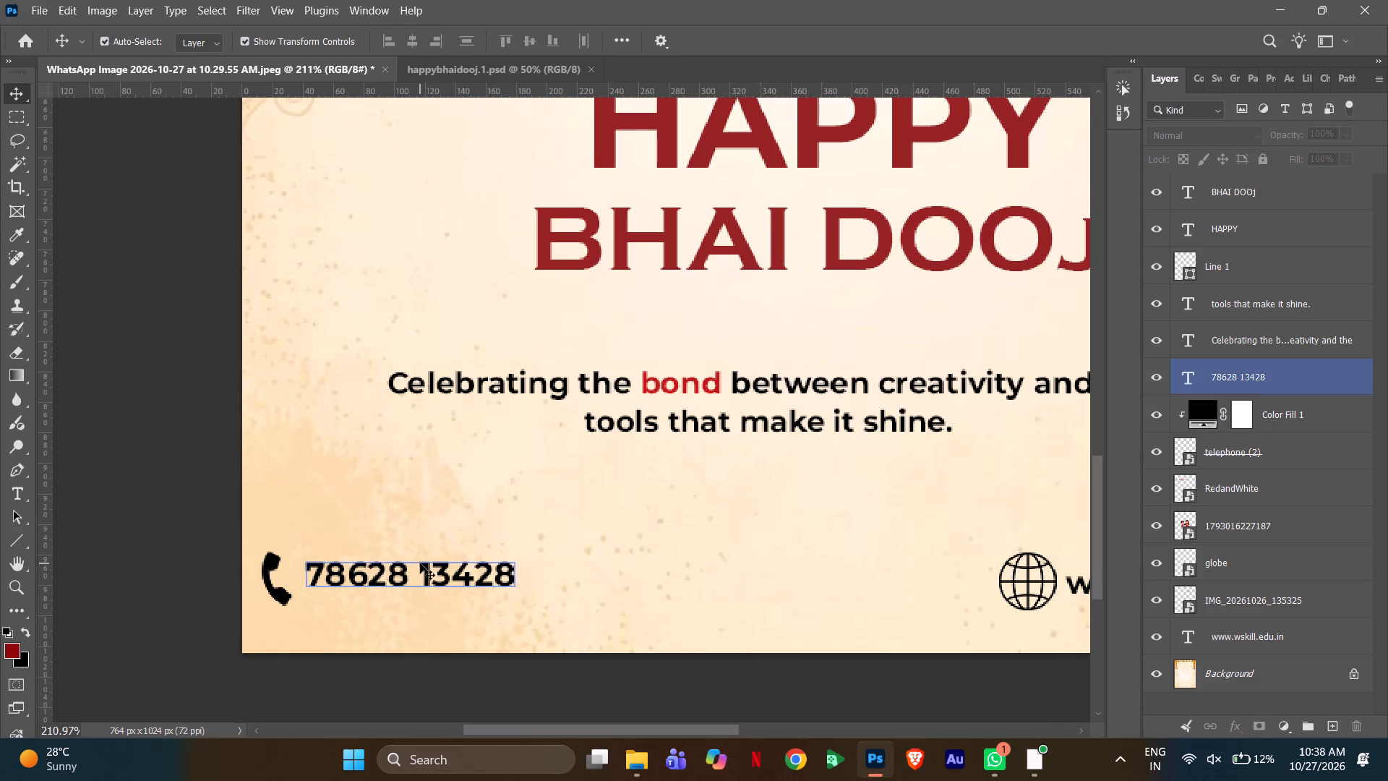
Move the telephone icon and the phone number text together about 10 px right and 2 px down.
{"action": "left_click", "coordinate": [265, 578]}
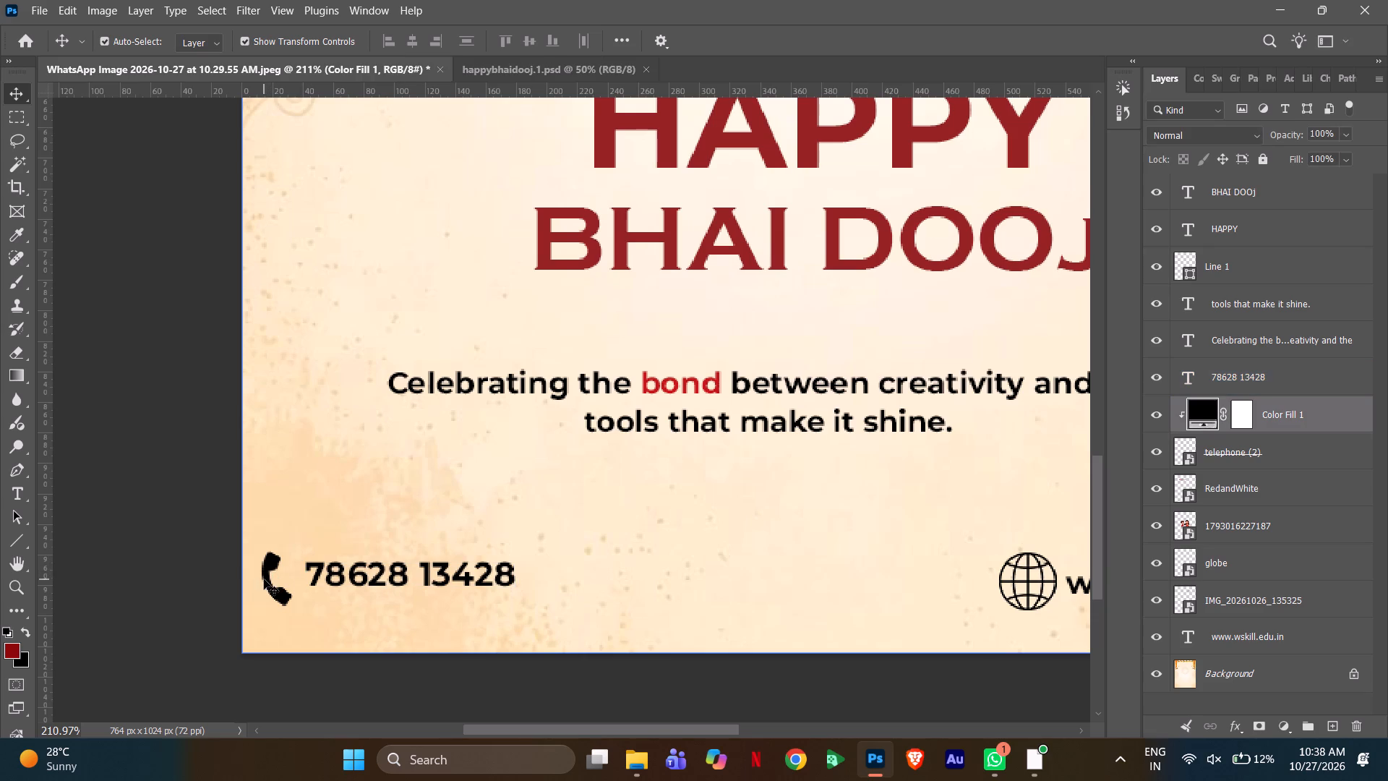
{"action": "left_click_drag", "start_coordinate": [269, 578], "coordinate": [489, 592]}
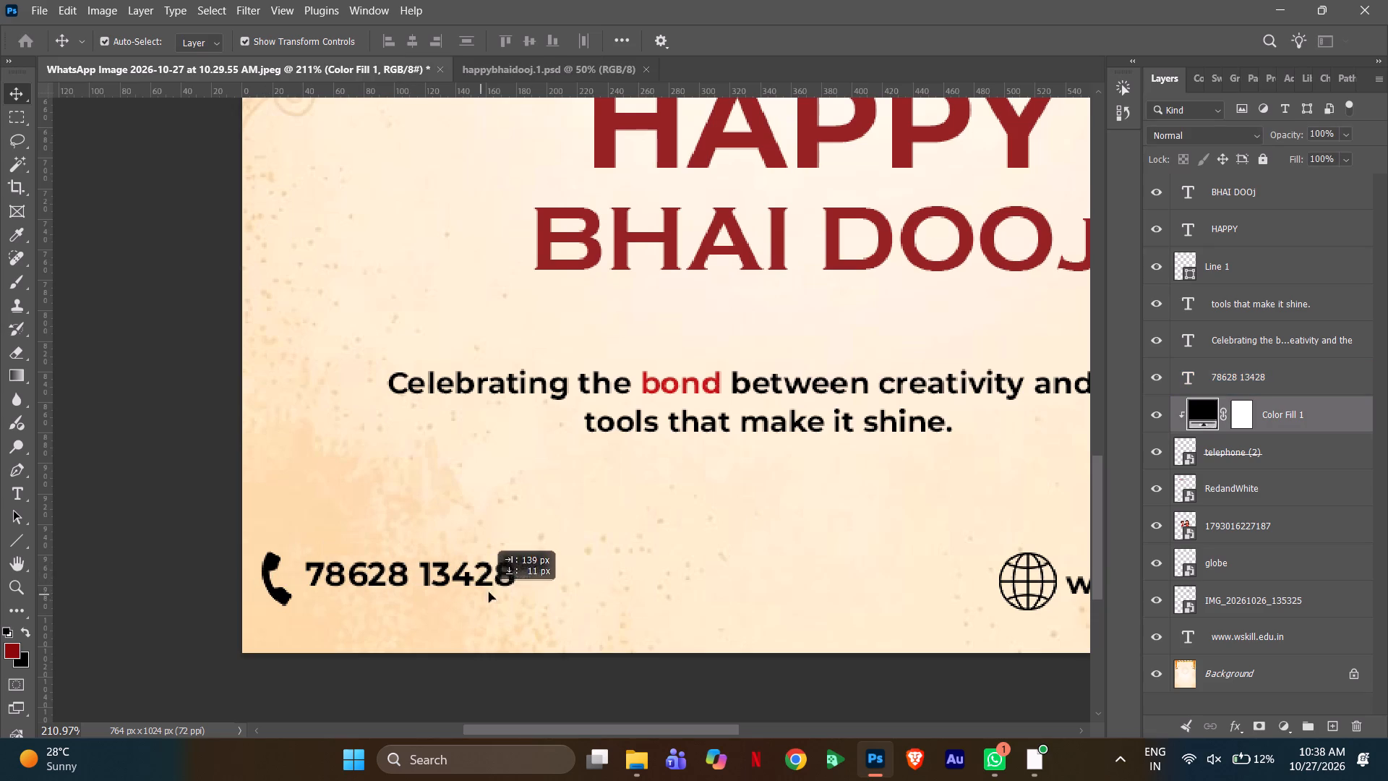
{"action": "left_click_drag", "start_coordinate": [489, 592], "coordinate": [493, 590]}
{"action": "left_click_drag", "start_coordinate": [544, 567], "coordinate": [274, 584]}
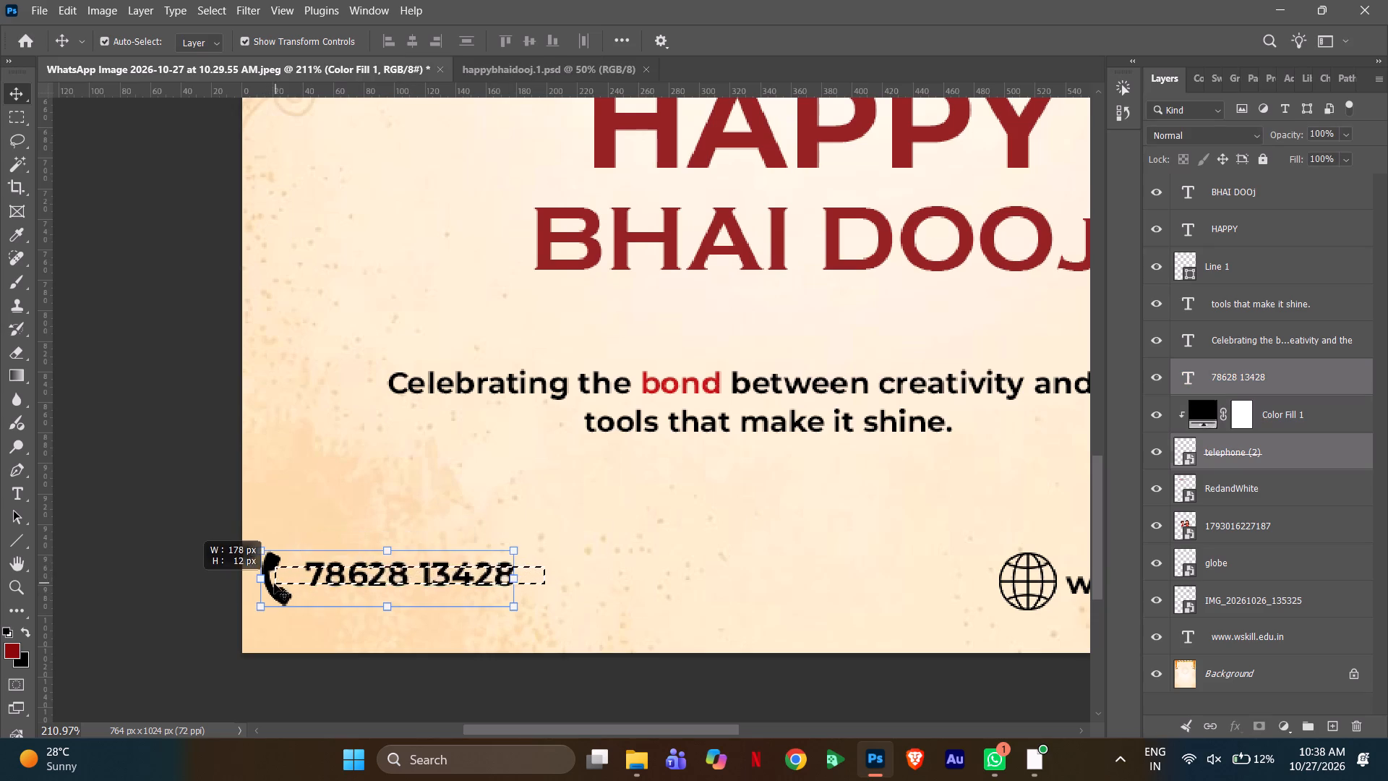
{"action": "left_click_drag", "start_coordinate": [274, 584], "coordinate": [257, 596]}
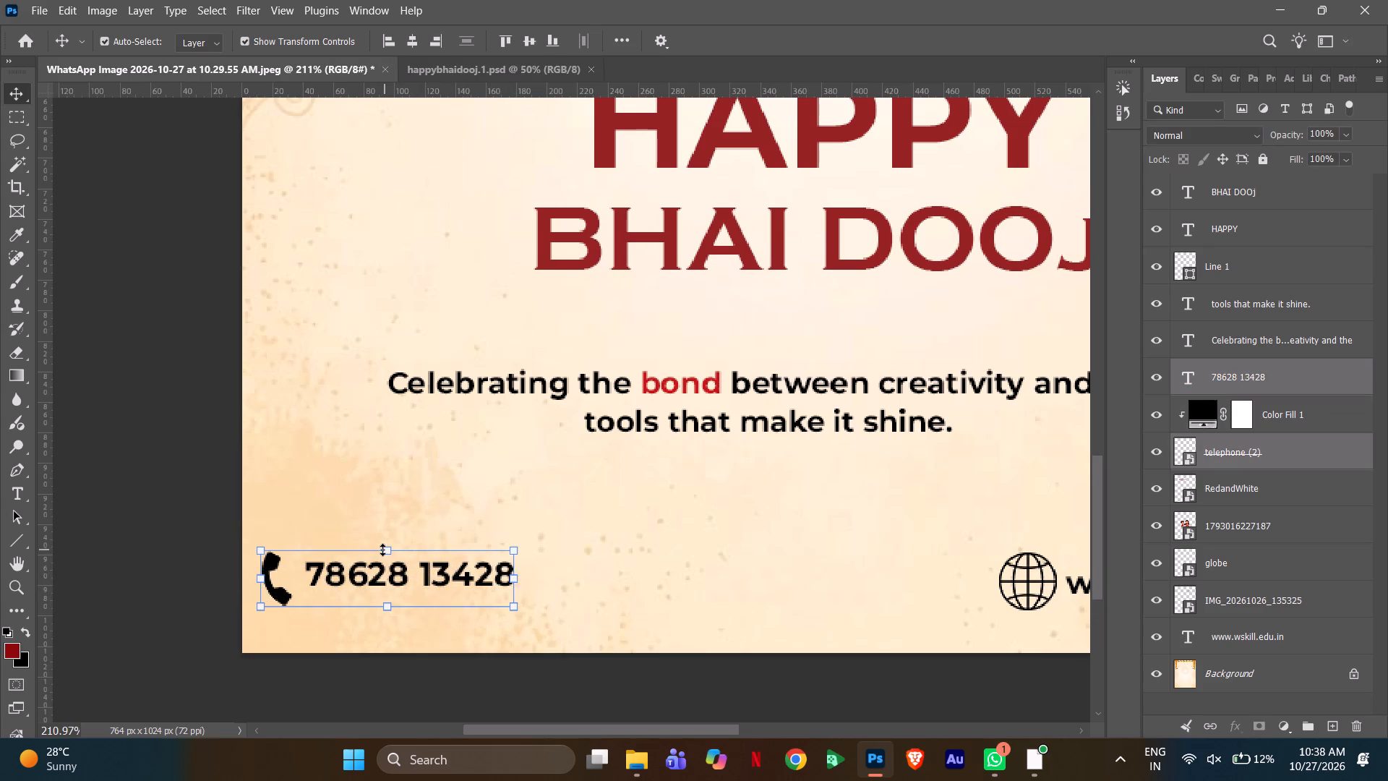
{"action": "left_click", "coordinate": [390, 549]}
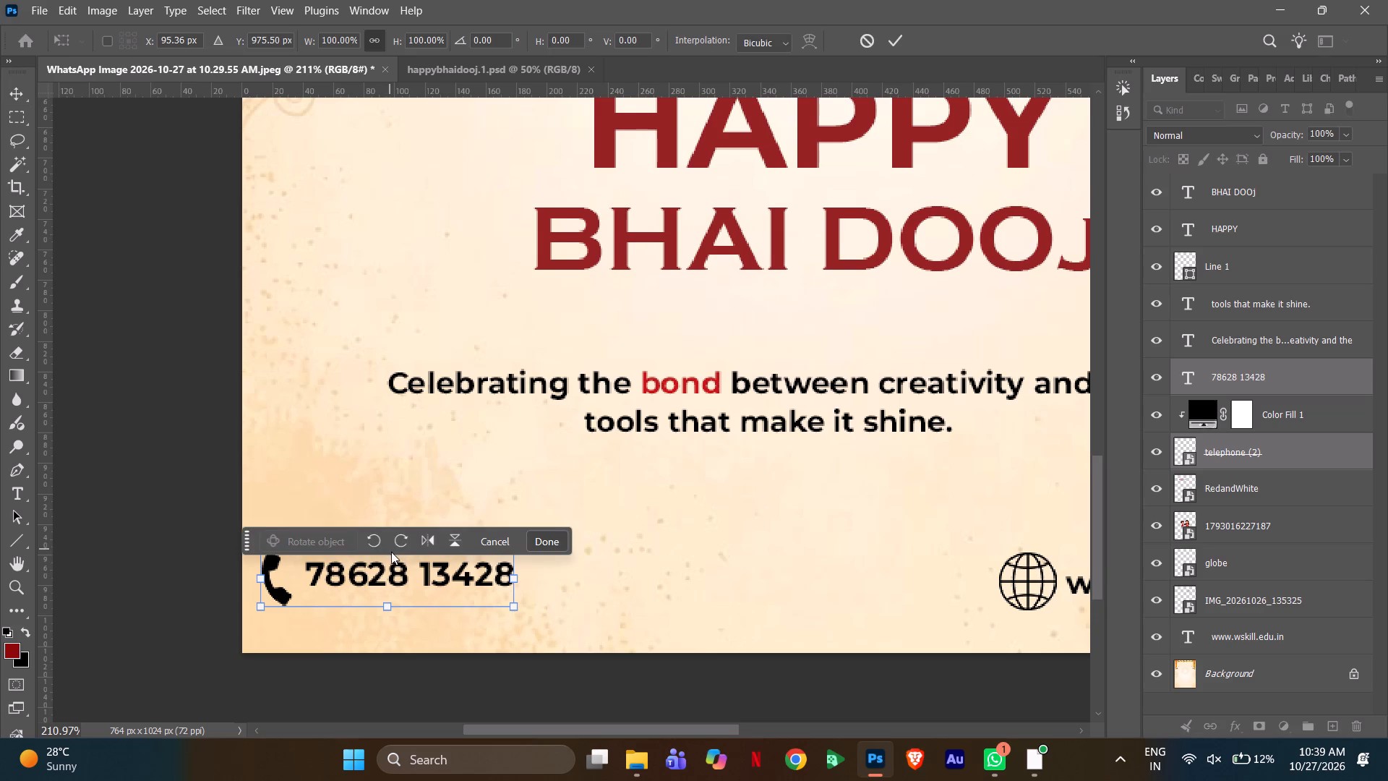
{"action": "scroll", "coordinate": [391, 553], "scroll_direction": "down", "scroll_amount": 5, "text": "alt"}
{"action": "left_click_drag", "start_coordinate": [403, 574], "coordinate": [403, 576]}
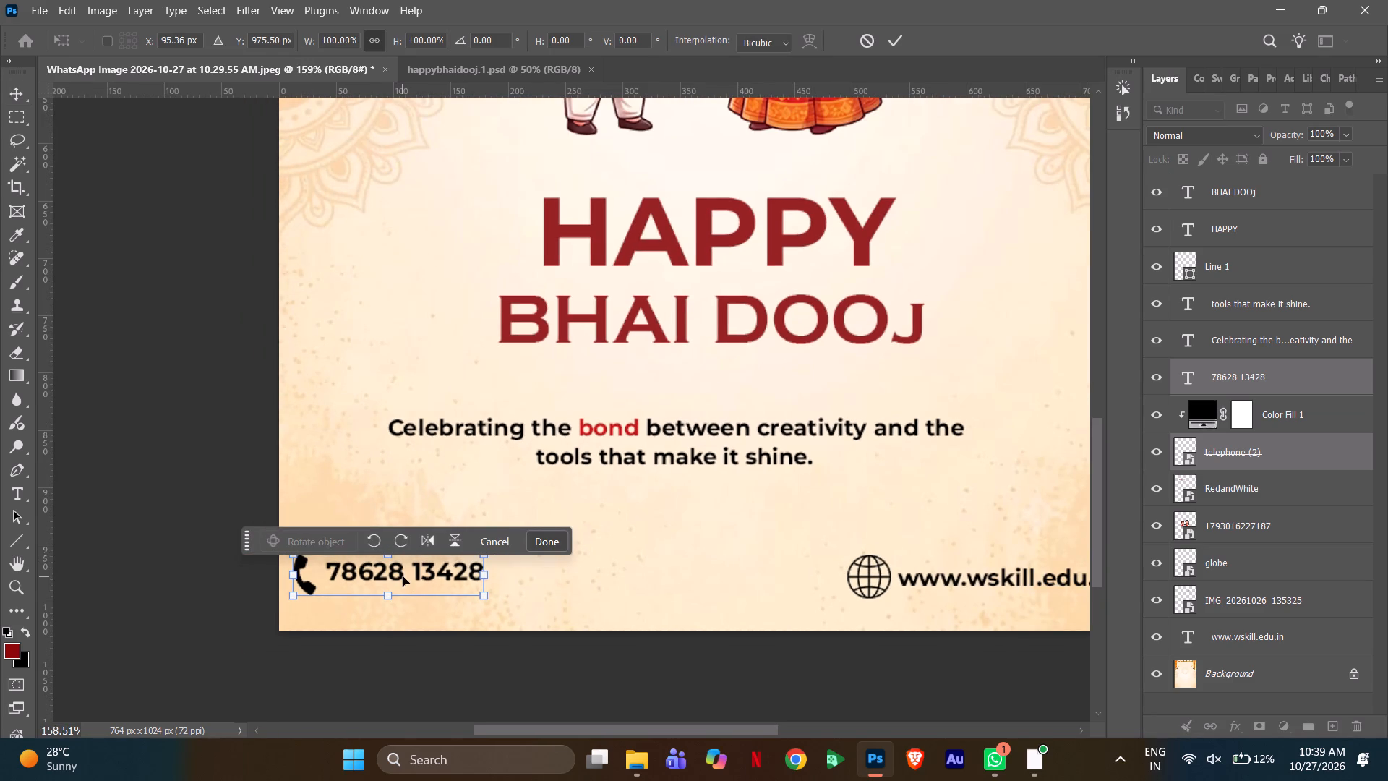
{"action": "left_click_drag", "start_coordinate": [403, 576], "coordinate": [403, 592]}
{"action": "left_click_drag", "start_coordinate": [390, 578], "coordinate": [396, 583]}
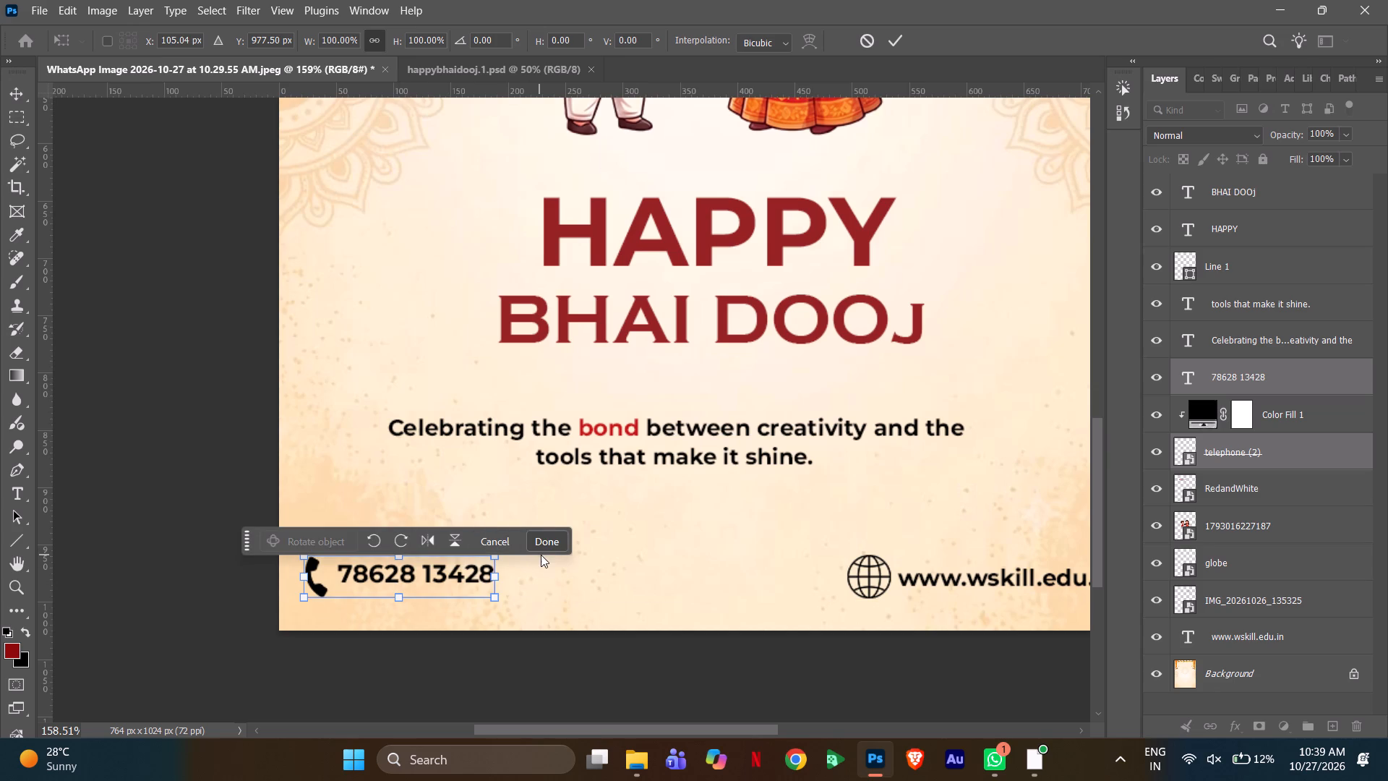
{"action": "left_click", "coordinate": [541, 545]}
{"action": "left_click", "coordinate": [552, 544]}
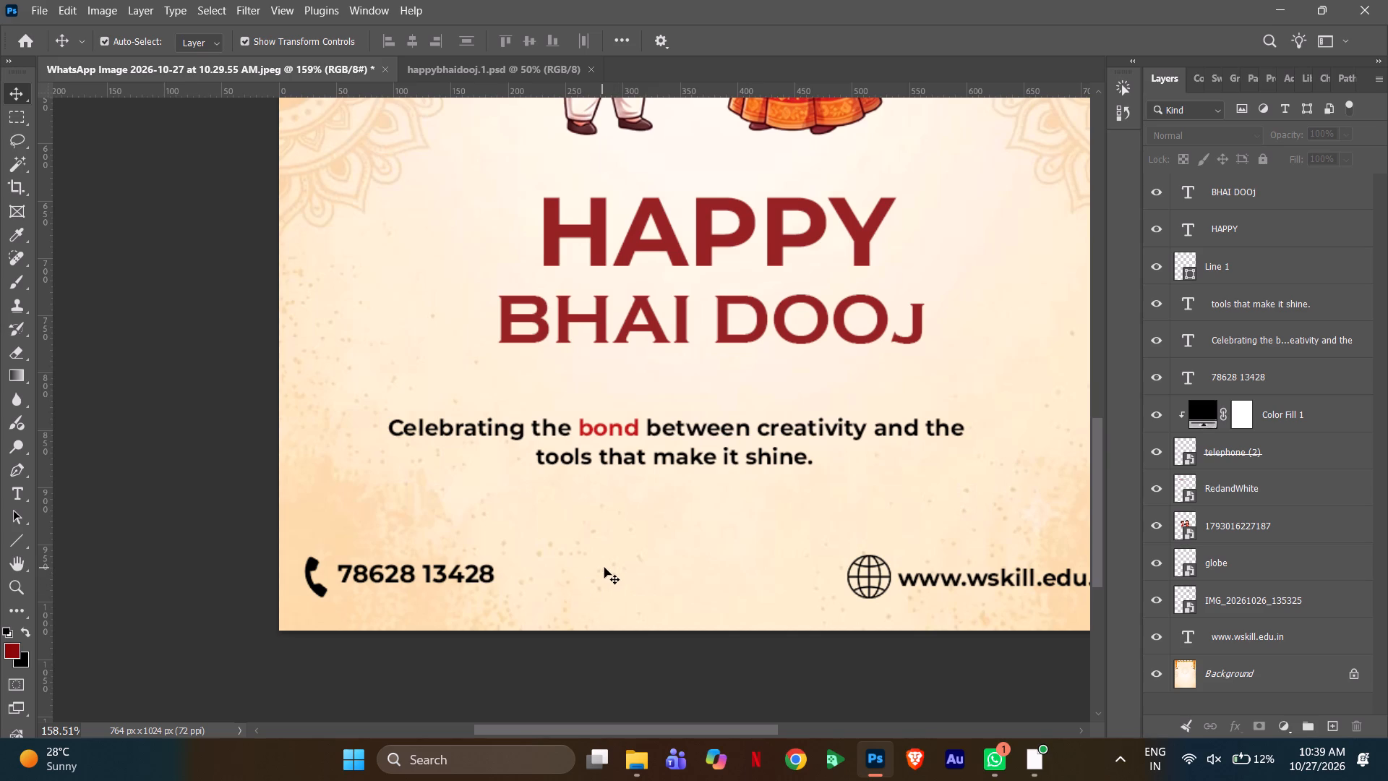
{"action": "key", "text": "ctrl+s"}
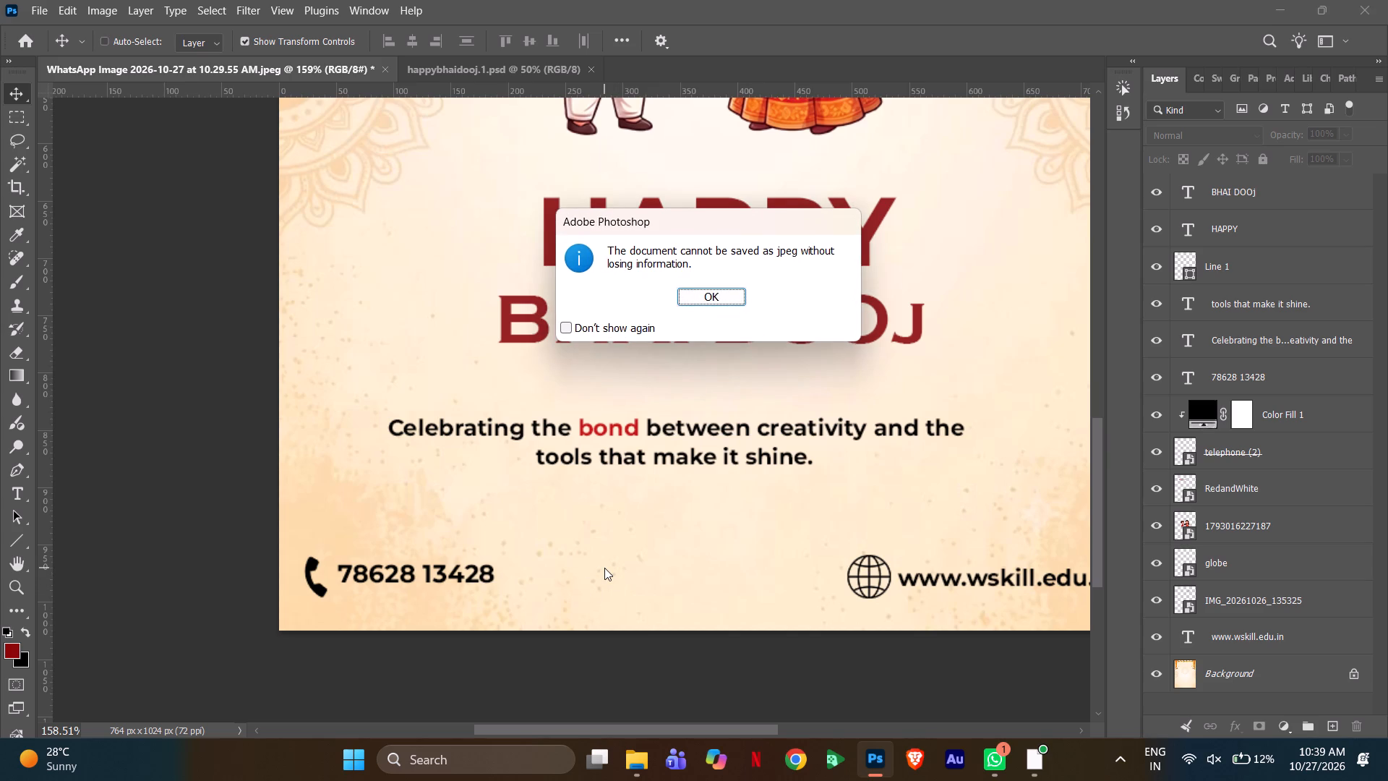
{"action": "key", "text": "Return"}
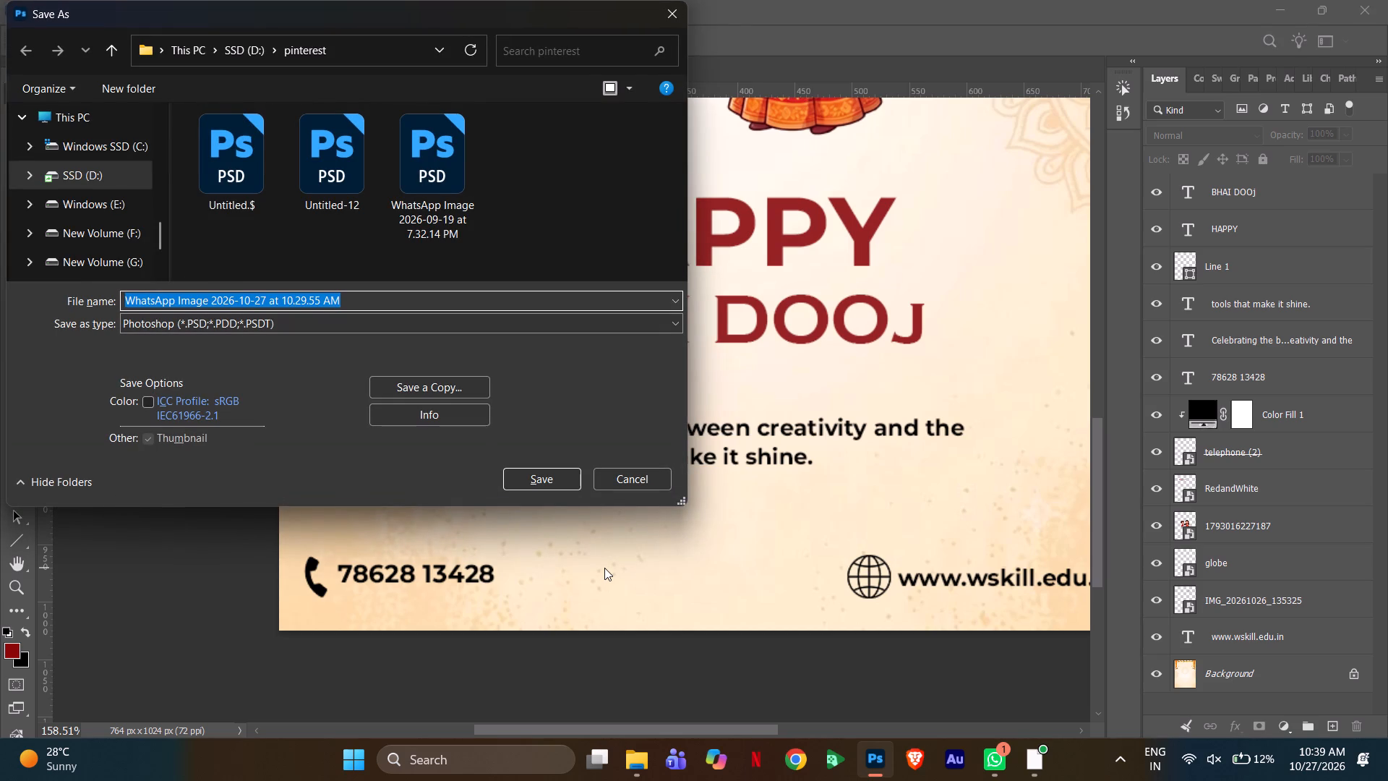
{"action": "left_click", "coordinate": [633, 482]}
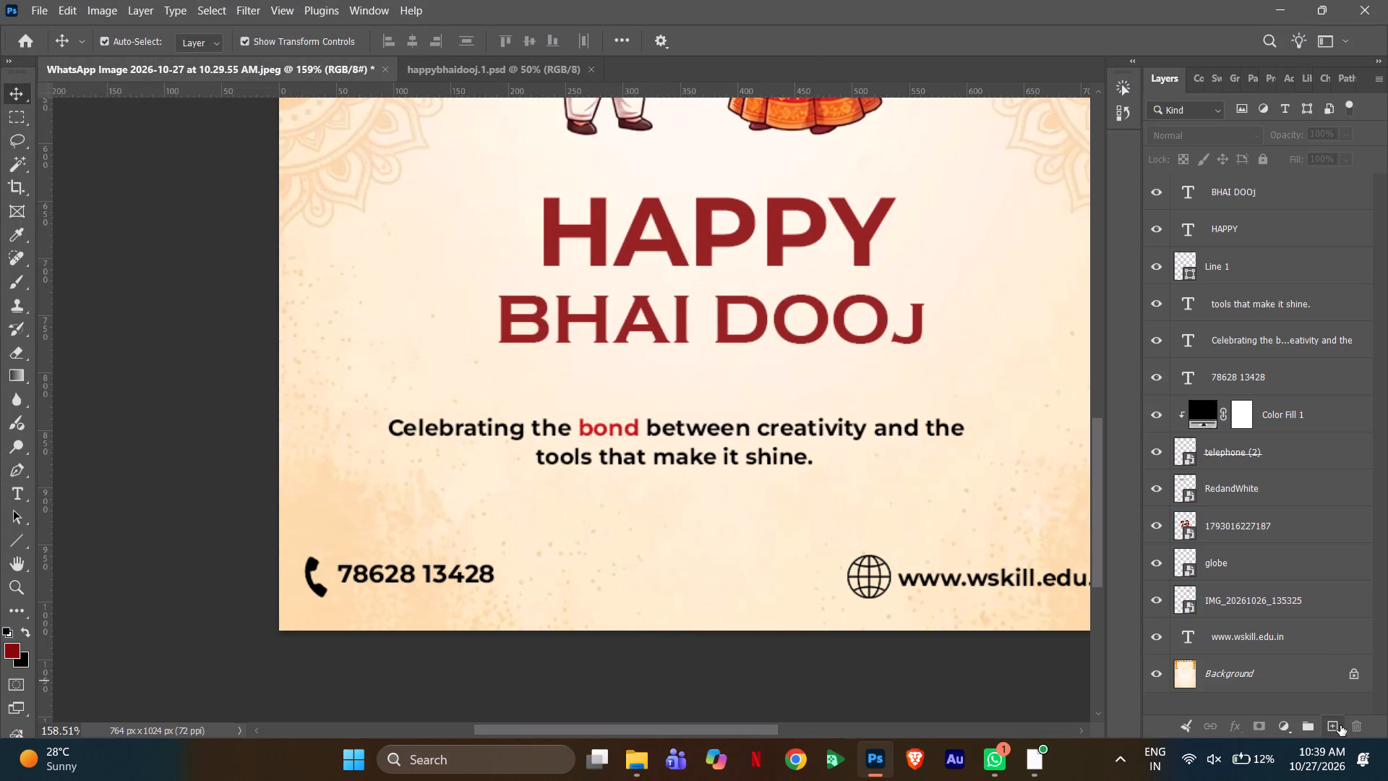
Add a blank layer and place it directly above the Background layer in the layer stack.
{"action": "left_click", "coordinate": [1337, 727]}
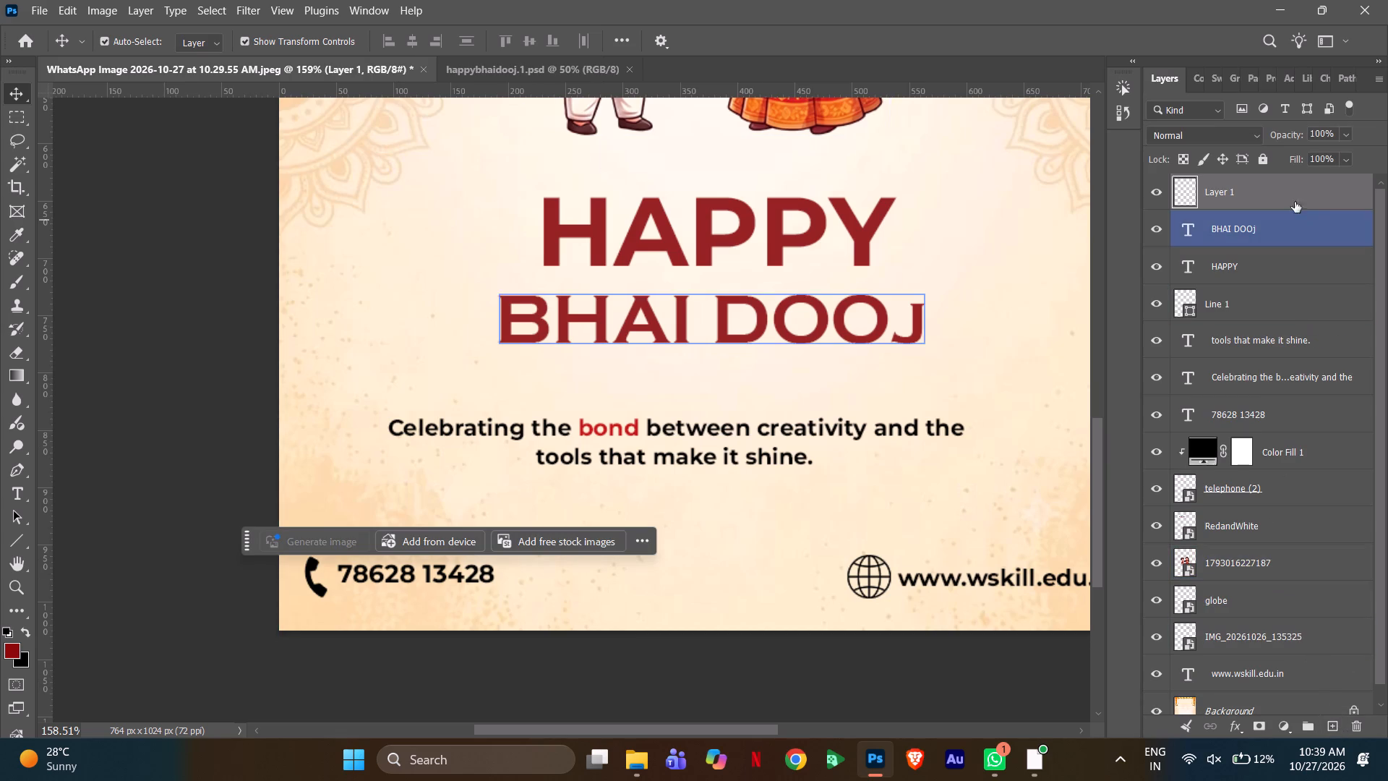
{"action": "left_click_drag", "start_coordinate": [1267, 187], "coordinate": [1291, 717]}
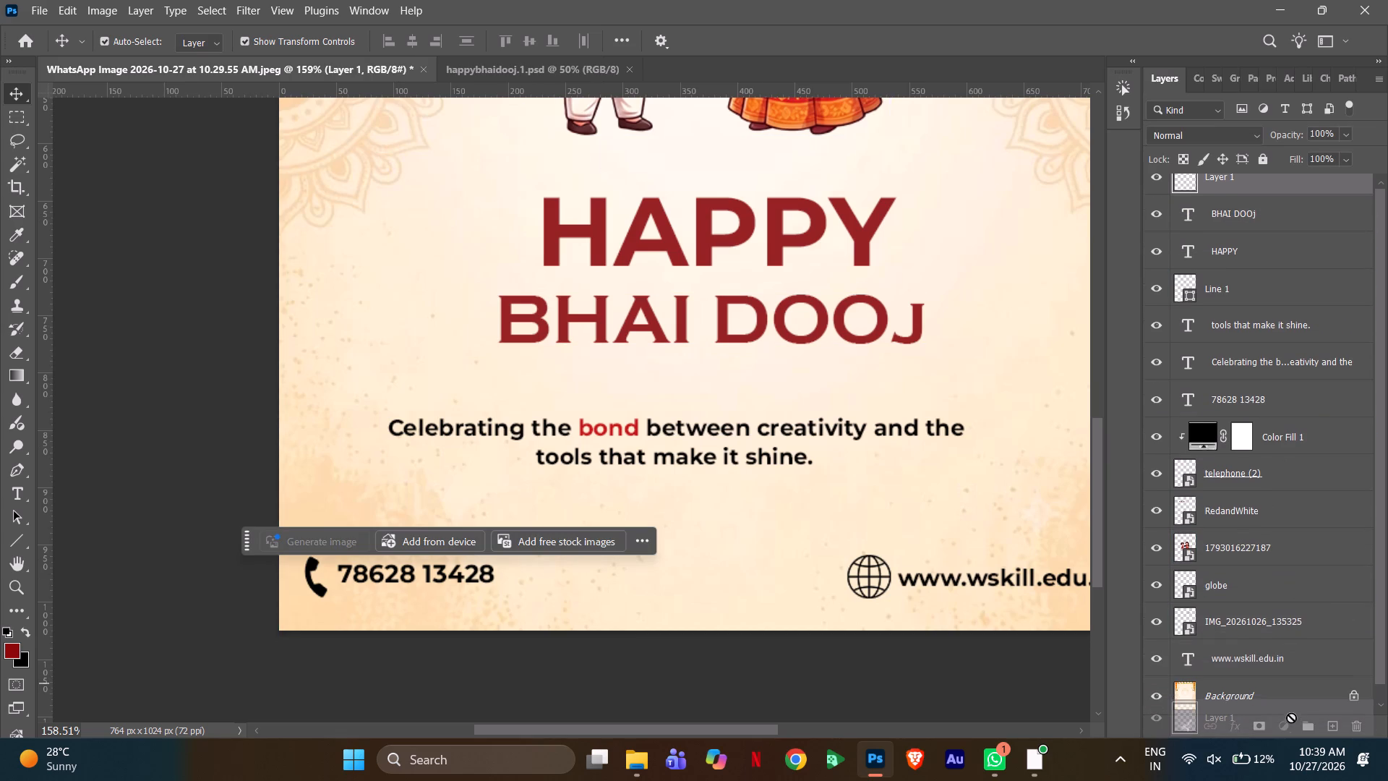
{"action": "left_click_drag", "start_coordinate": [1291, 717], "coordinate": [1294, 722]}
{"action": "scroll", "coordinate": [1294, 706], "scroll_direction": "down", "scroll_amount": 7}
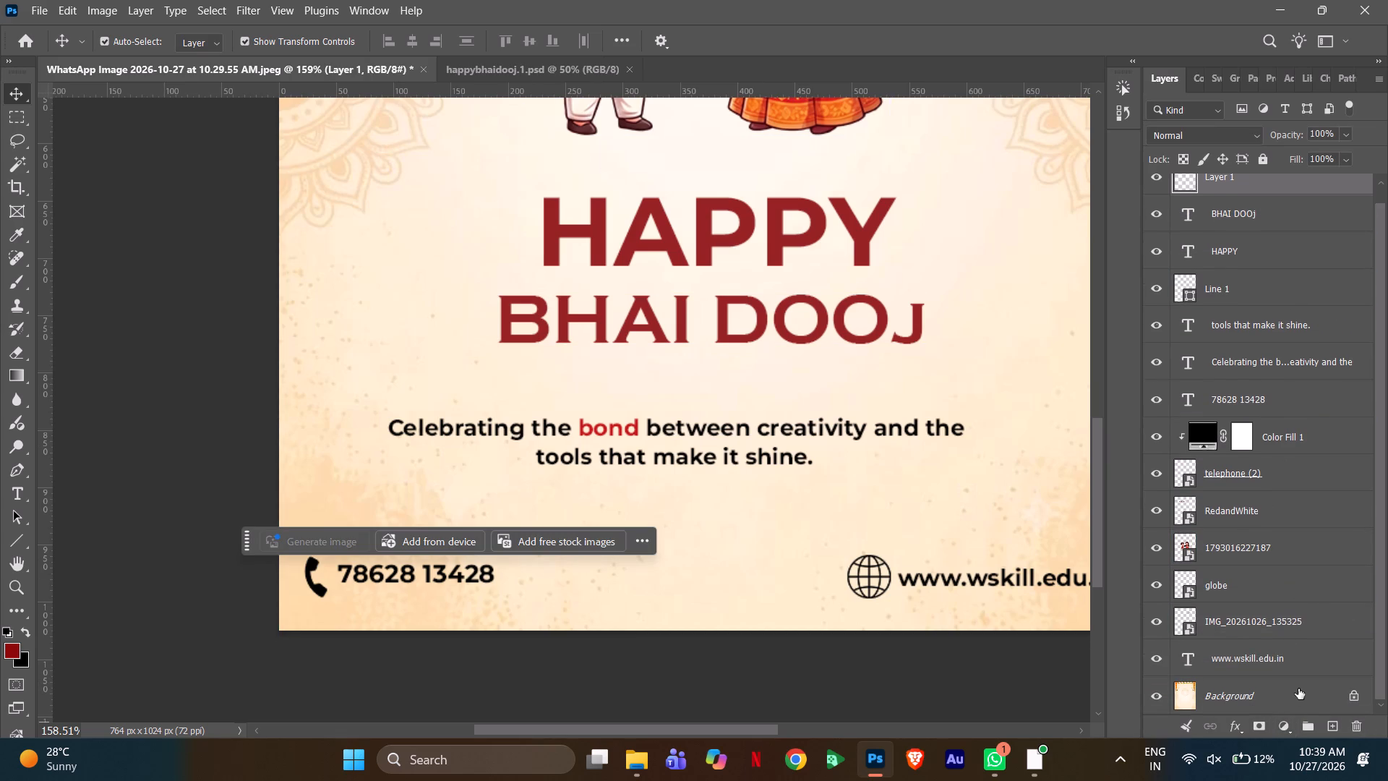
{"action": "scroll", "coordinate": [1301, 680], "scroll_direction": "up", "scroll_amount": 4}
{"action": "scroll", "coordinate": [1304, 666], "scroll_direction": "down", "scroll_amount": 6}
{"action": "scroll", "coordinate": [1304, 666], "scroll_direction": "up", "scroll_amount": 5}
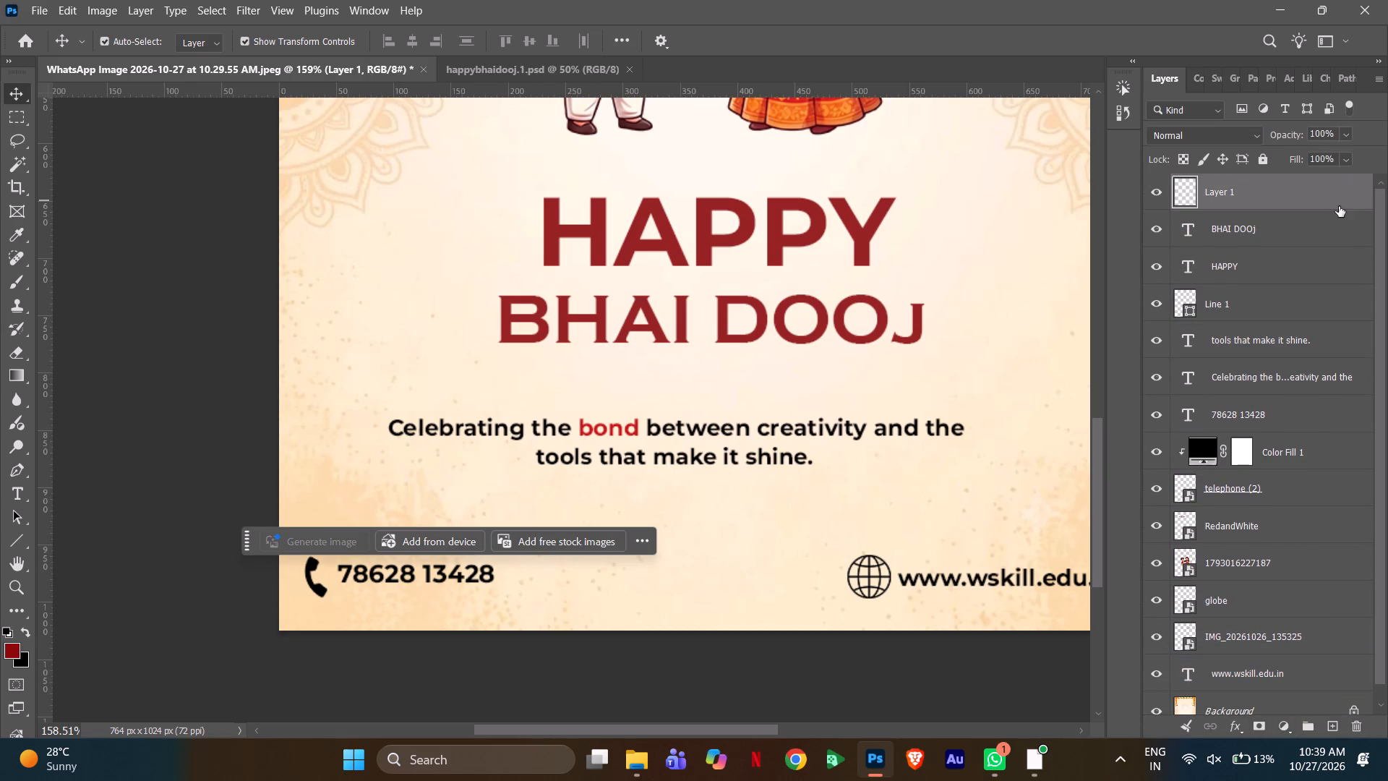
{"action": "left_click_drag", "start_coordinate": [1337, 190], "coordinate": [1335, 712]}
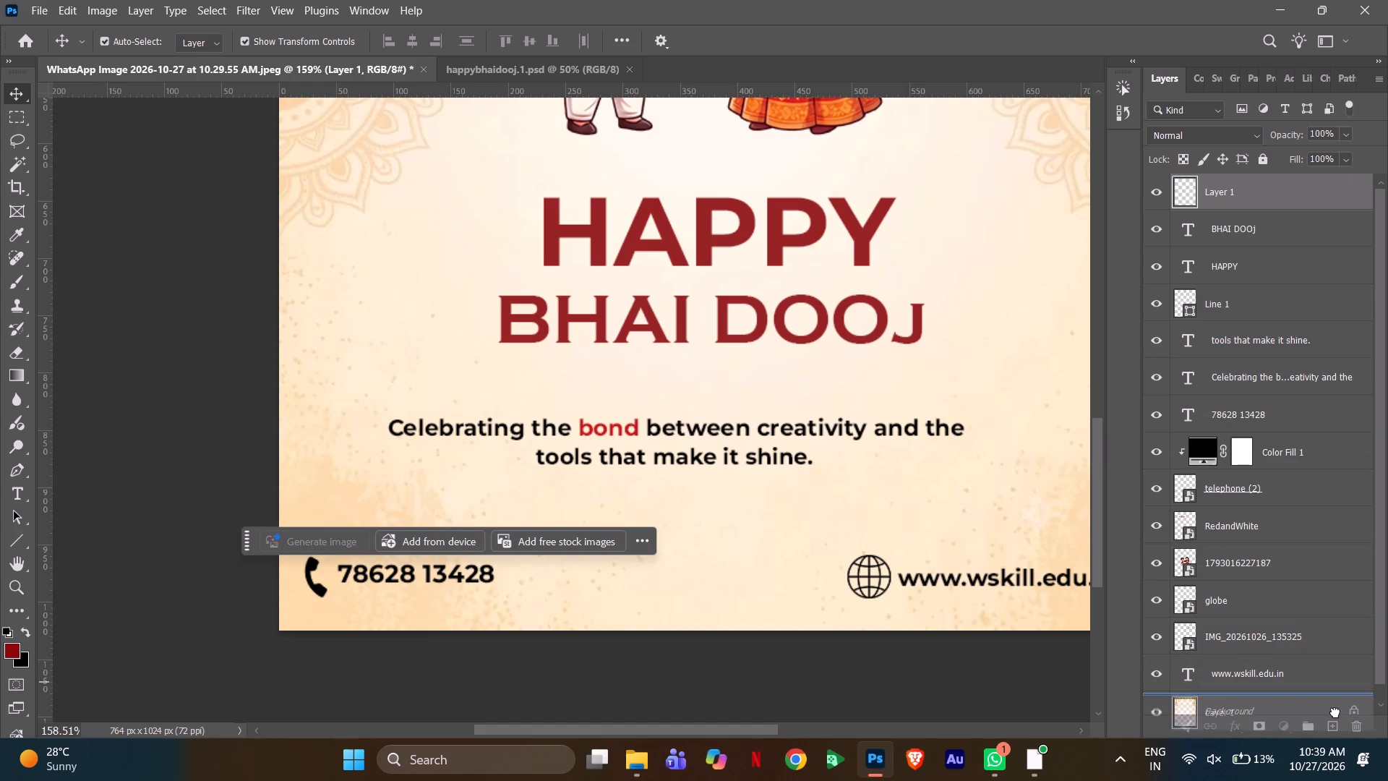
{"action": "left_click_drag", "start_coordinate": [1335, 712], "coordinate": [1330, 727]}
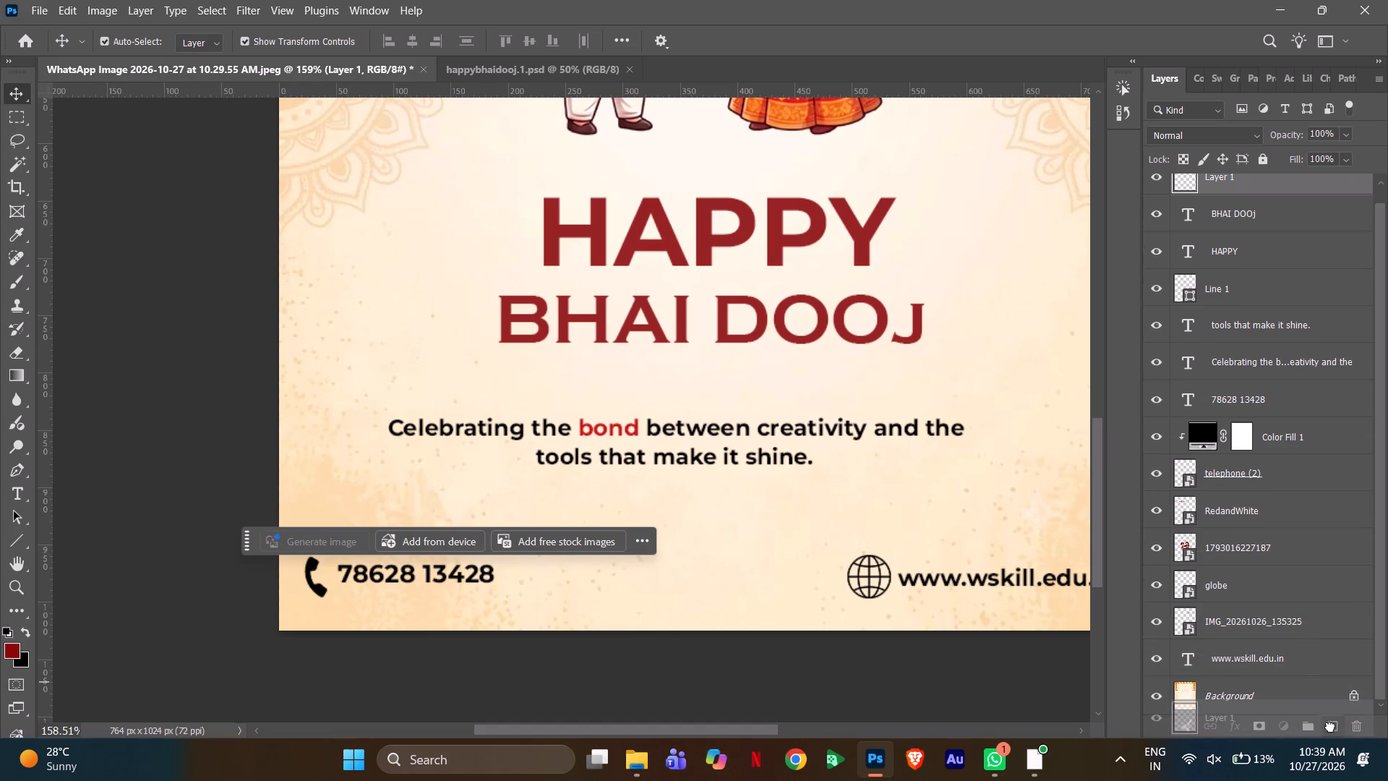
{"action": "left_click_drag", "start_coordinate": [1330, 727], "coordinate": [1328, 702]}
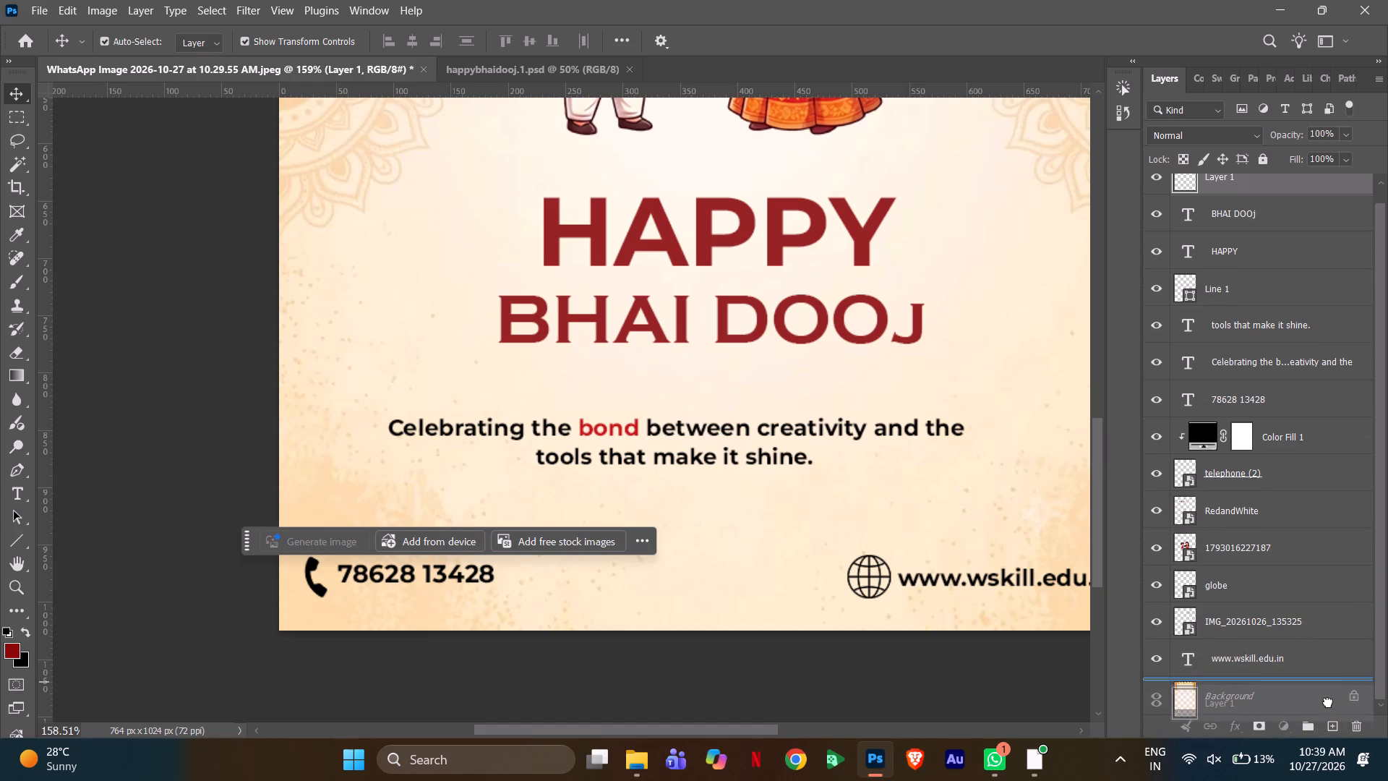
{"action": "left_click_drag", "start_coordinate": [1328, 702], "coordinate": [1326, 688]}
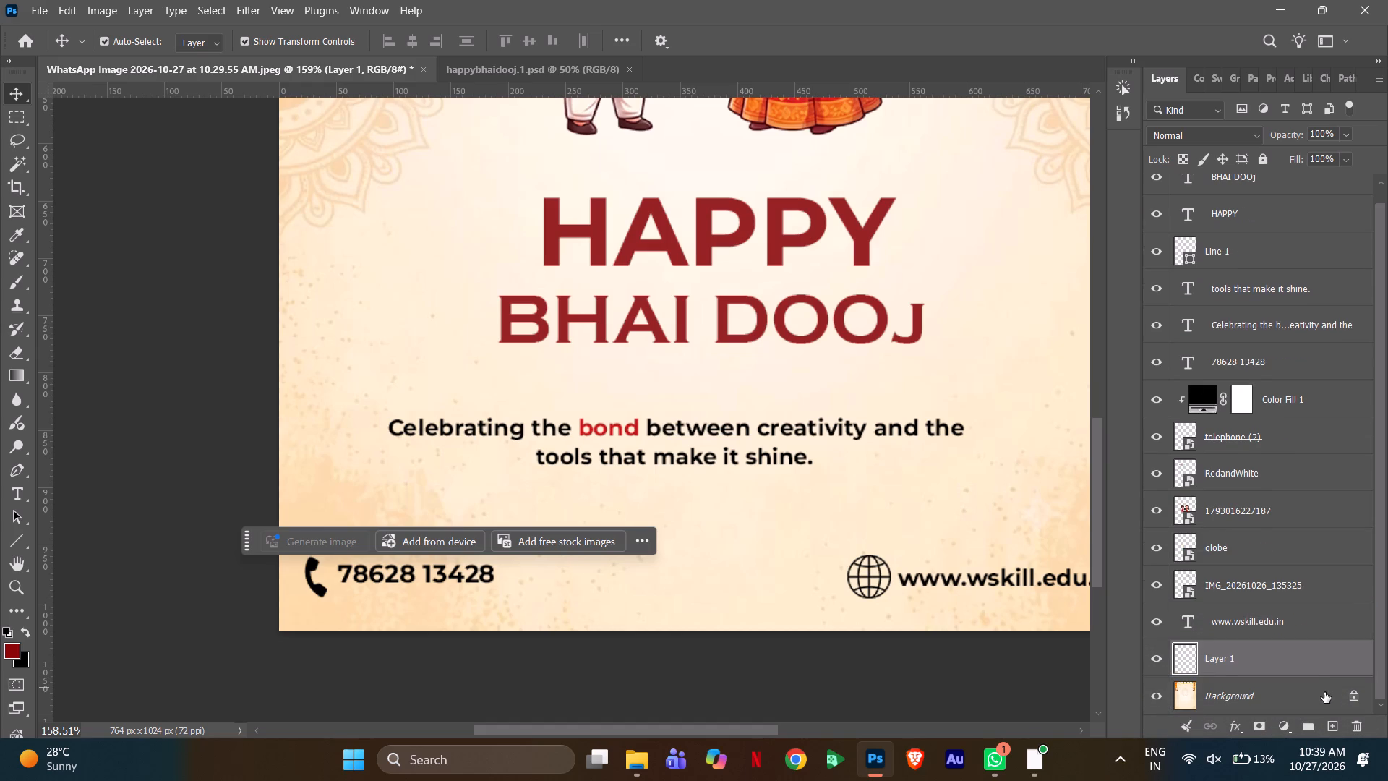
Unlock the Background layer and move it above the blank layer, leaving the blank layer at the bottom of the stack.
{"action": "left_click_drag", "start_coordinate": [1322, 693], "coordinate": [1301, 610]}
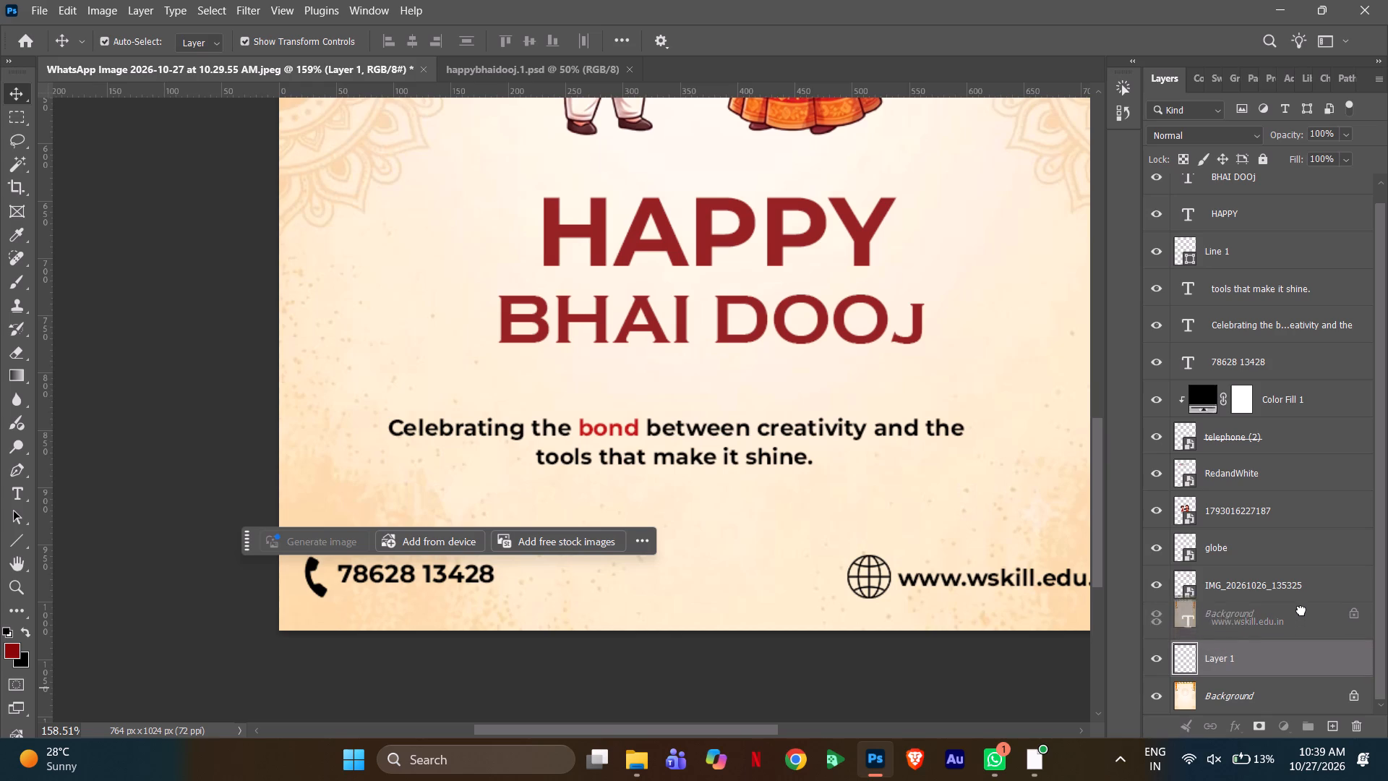
{"action": "left_click_drag", "start_coordinate": [1301, 610], "coordinate": [1303, 636]}
{"action": "left_click", "coordinate": [1357, 700]}
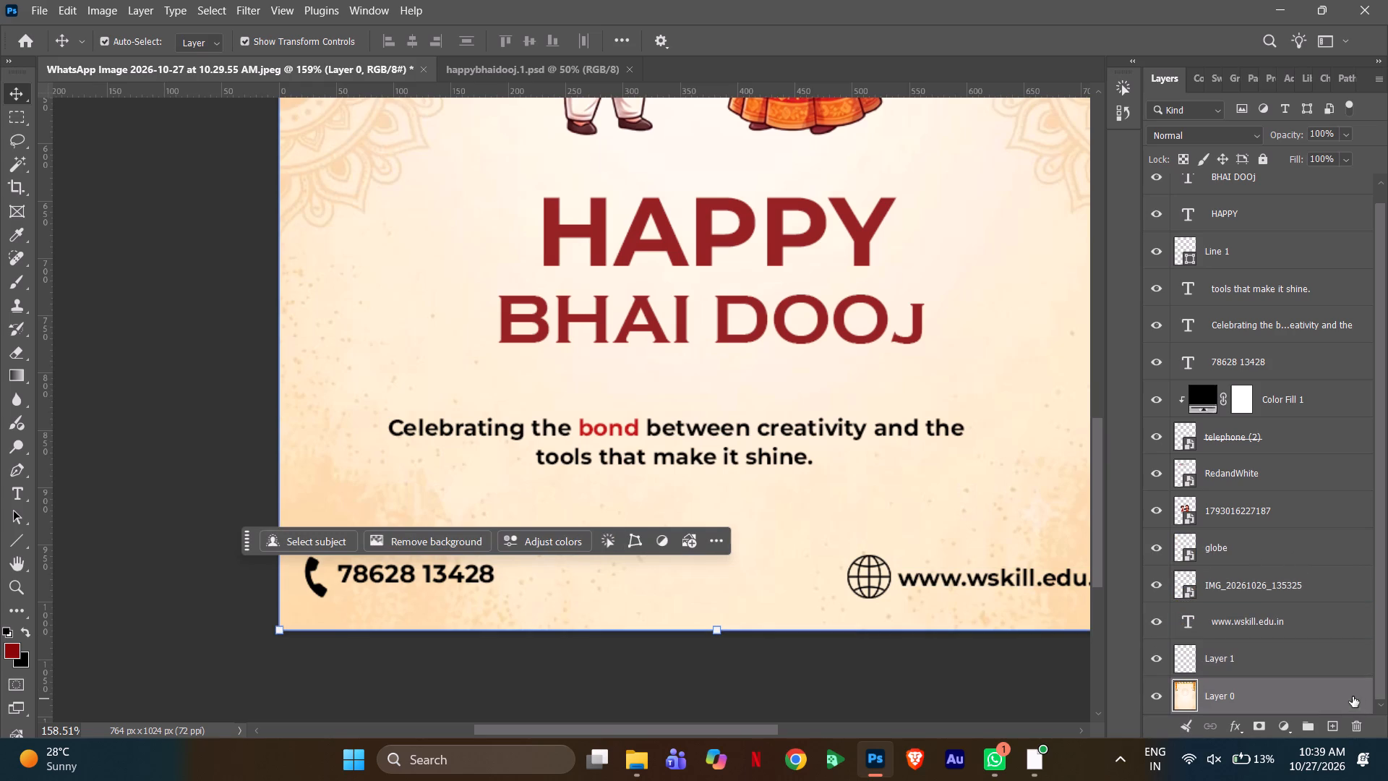
{"action": "left_click_drag", "start_coordinate": [1303, 702], "coordinate": [1280, 644]}
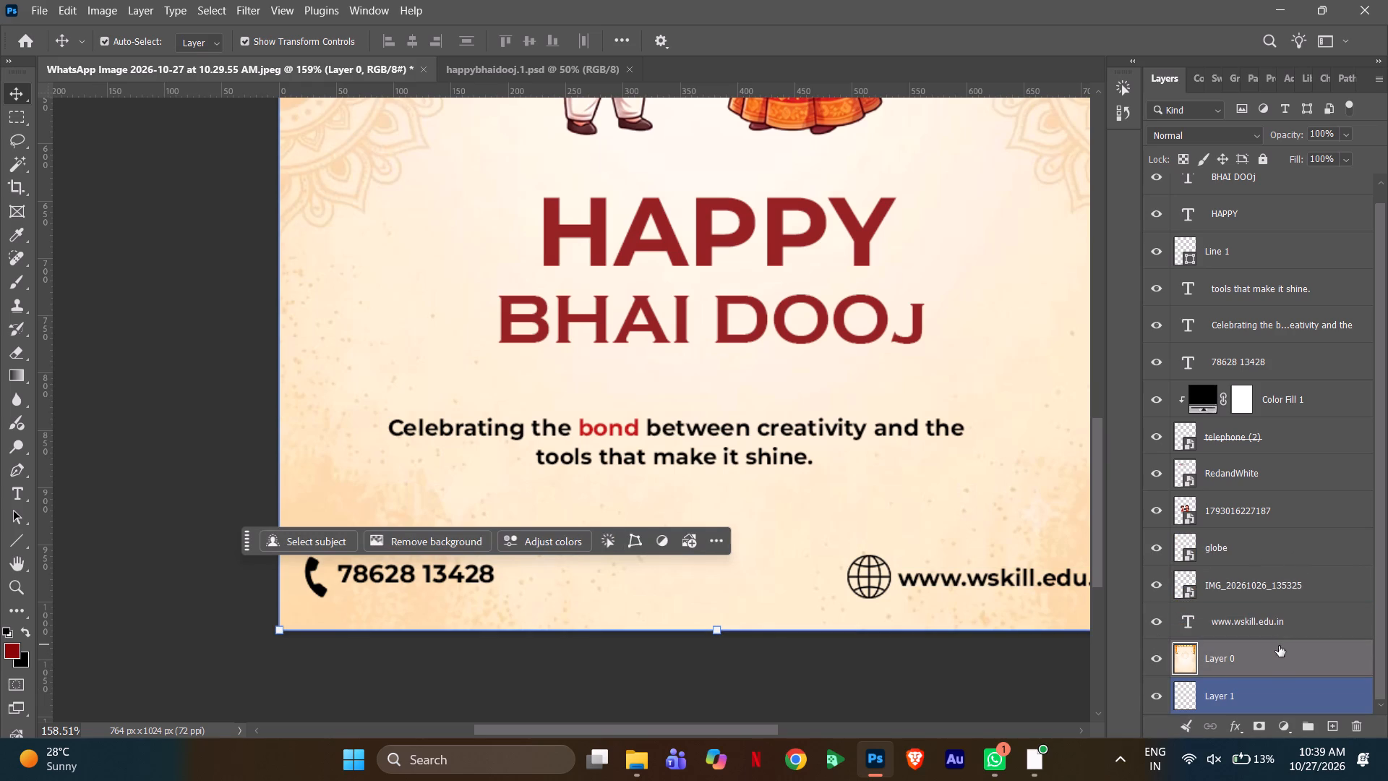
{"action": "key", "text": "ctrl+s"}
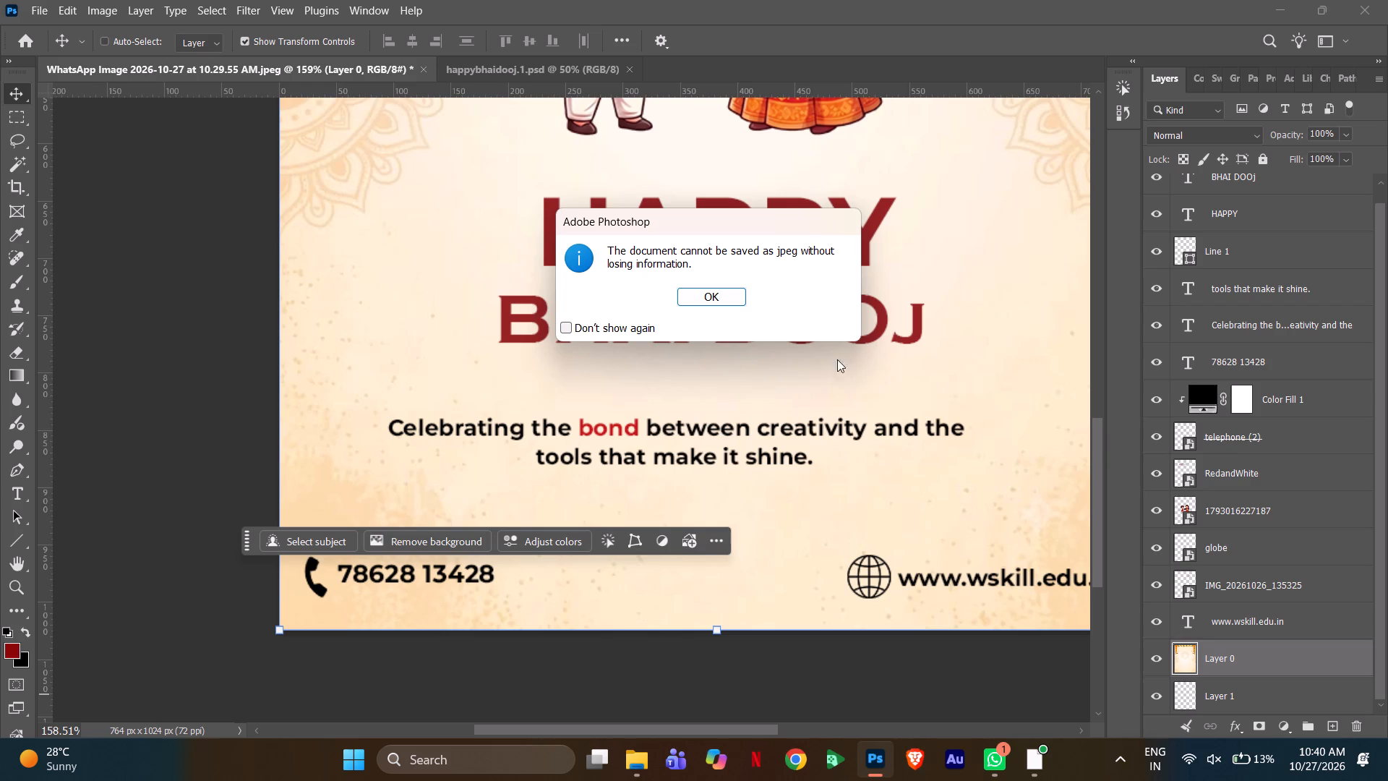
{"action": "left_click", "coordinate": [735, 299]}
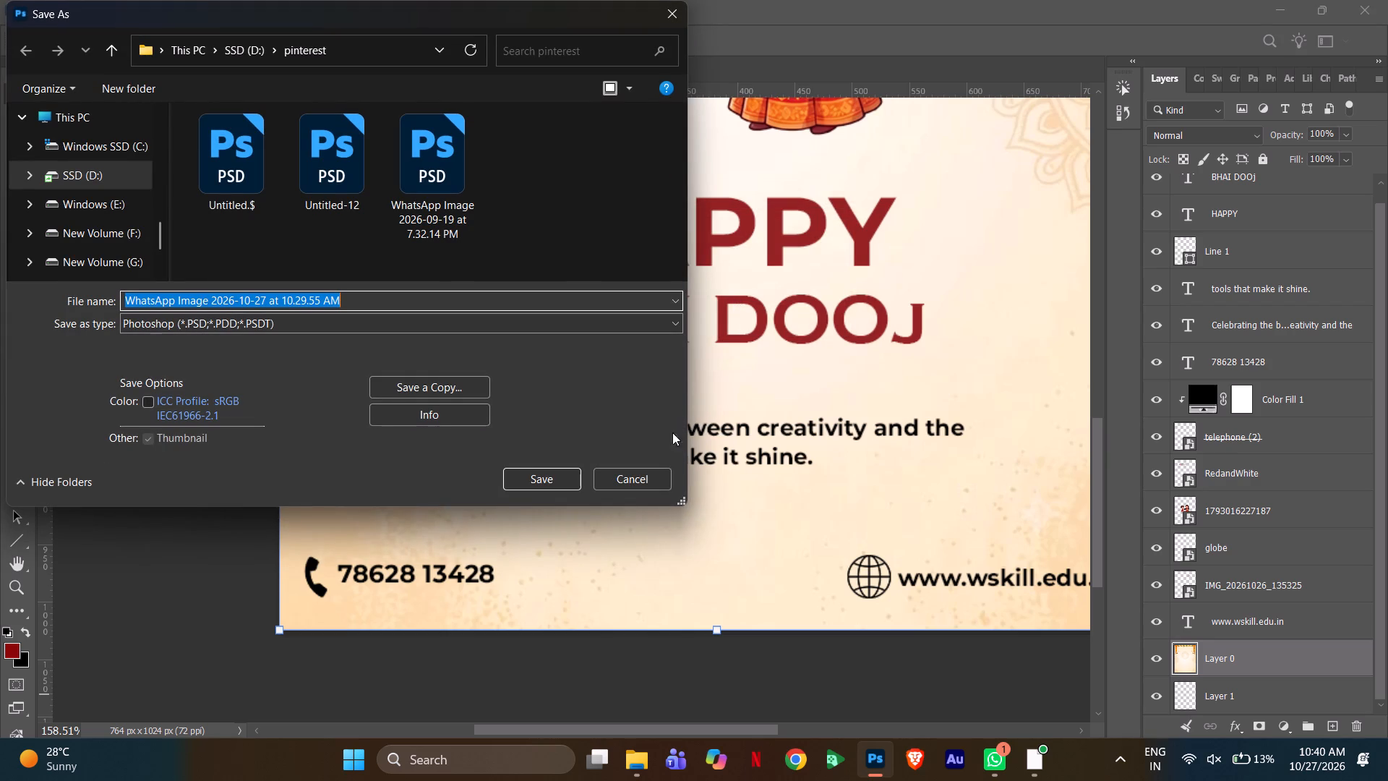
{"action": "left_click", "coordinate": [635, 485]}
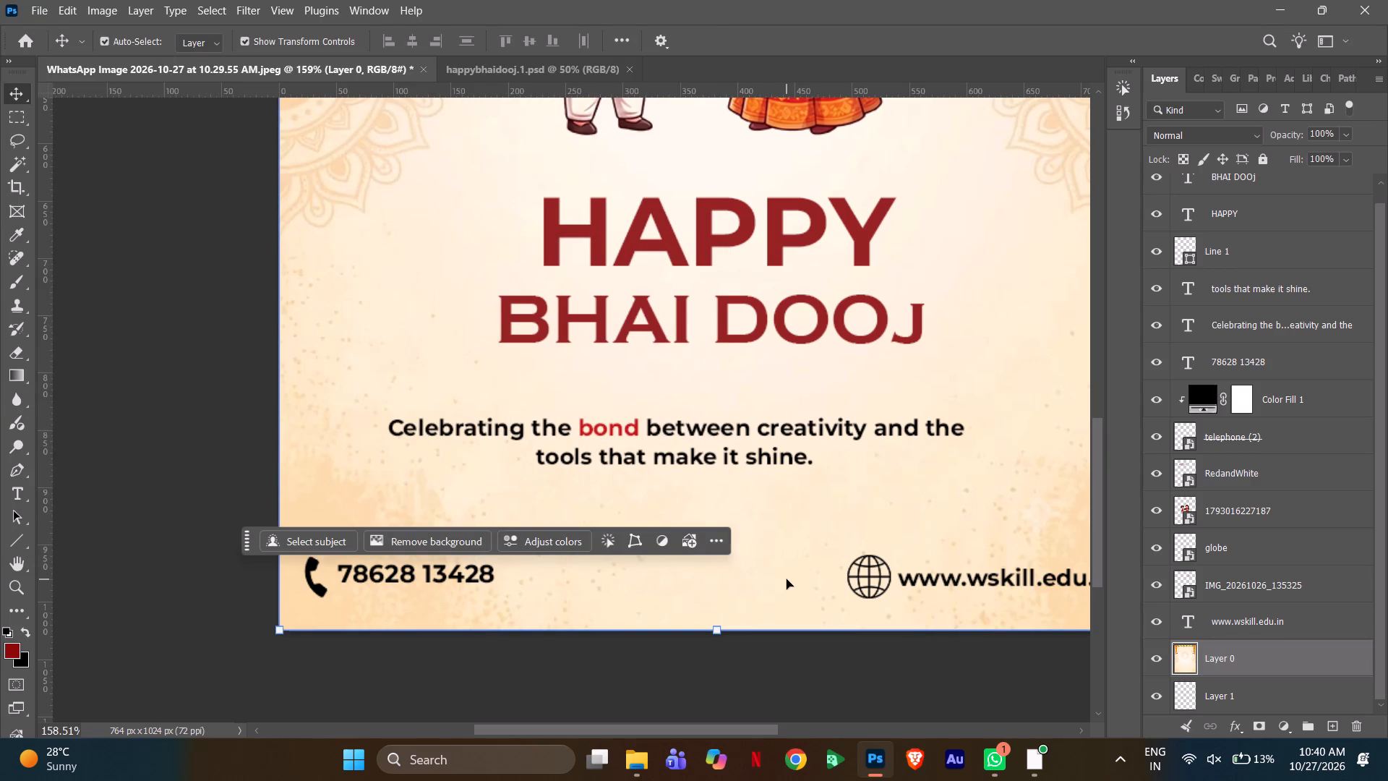
Select every layer from the BHAI DOOJ text down to the poster background image, excluding the blank layer, and copy them.
{"action": "scroll", "coordinate": [1199, 202], "scroll_direction": "up", "scroll_amount": 7}
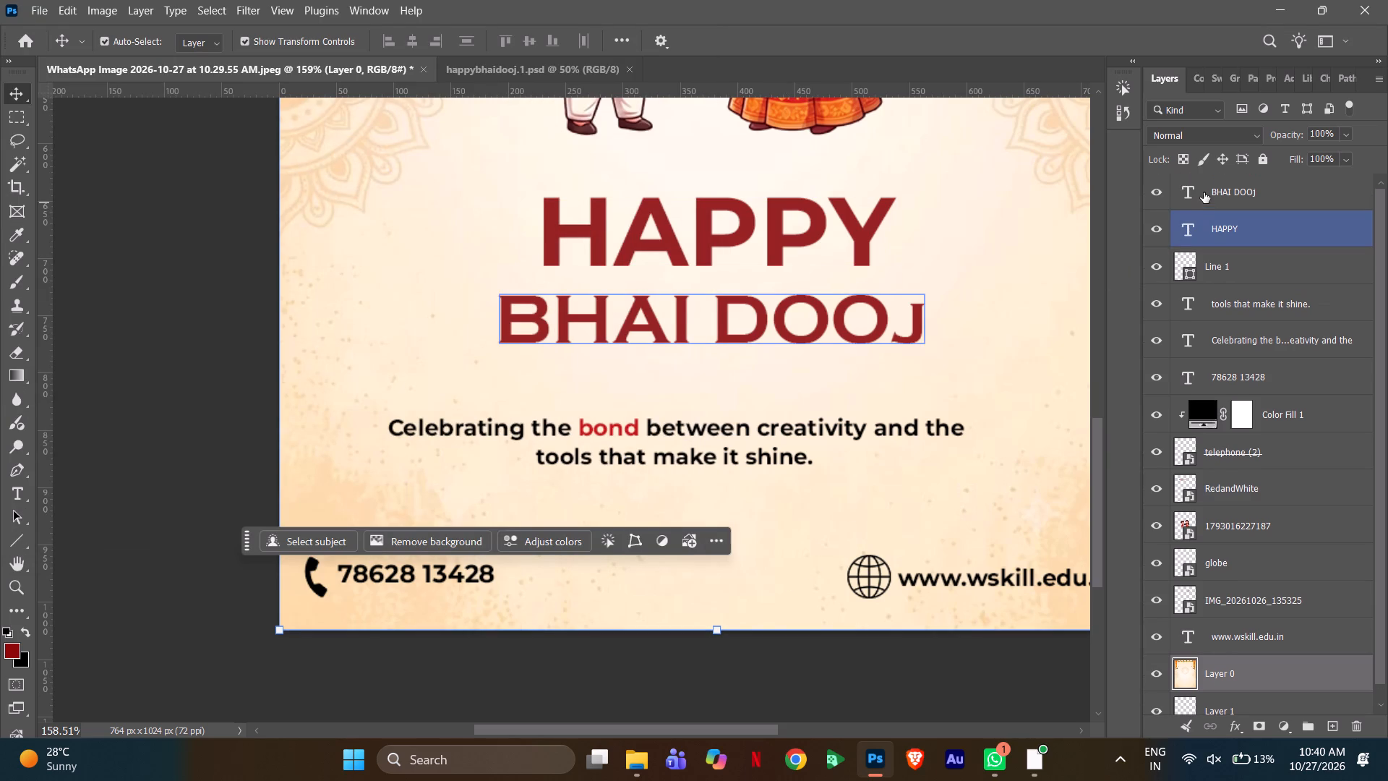
{"action": "left_click", "coordinate": [1204, 192]}
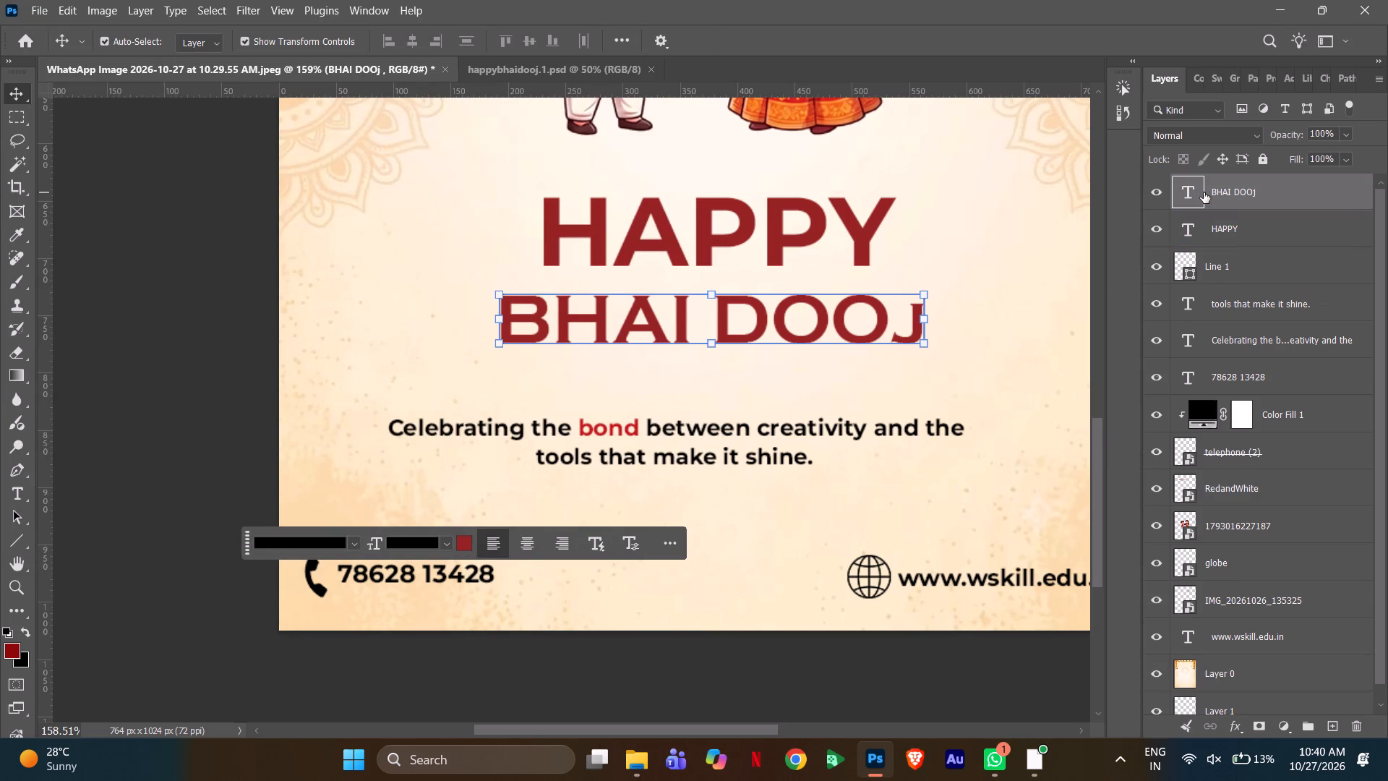
{"action": "left_click", "coordinate": [1312, 679], "text": "shift"}
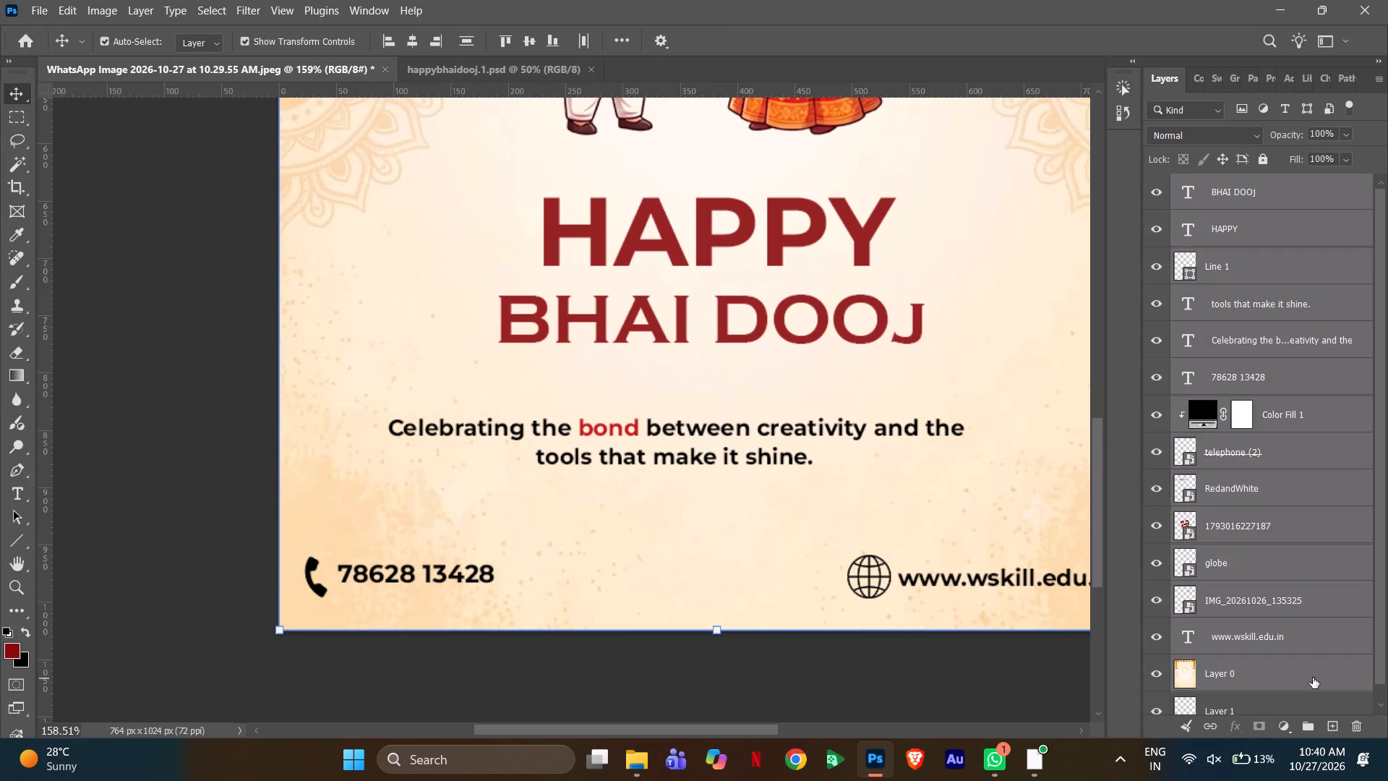
{"action": "key", "text": "ctrl+c"}
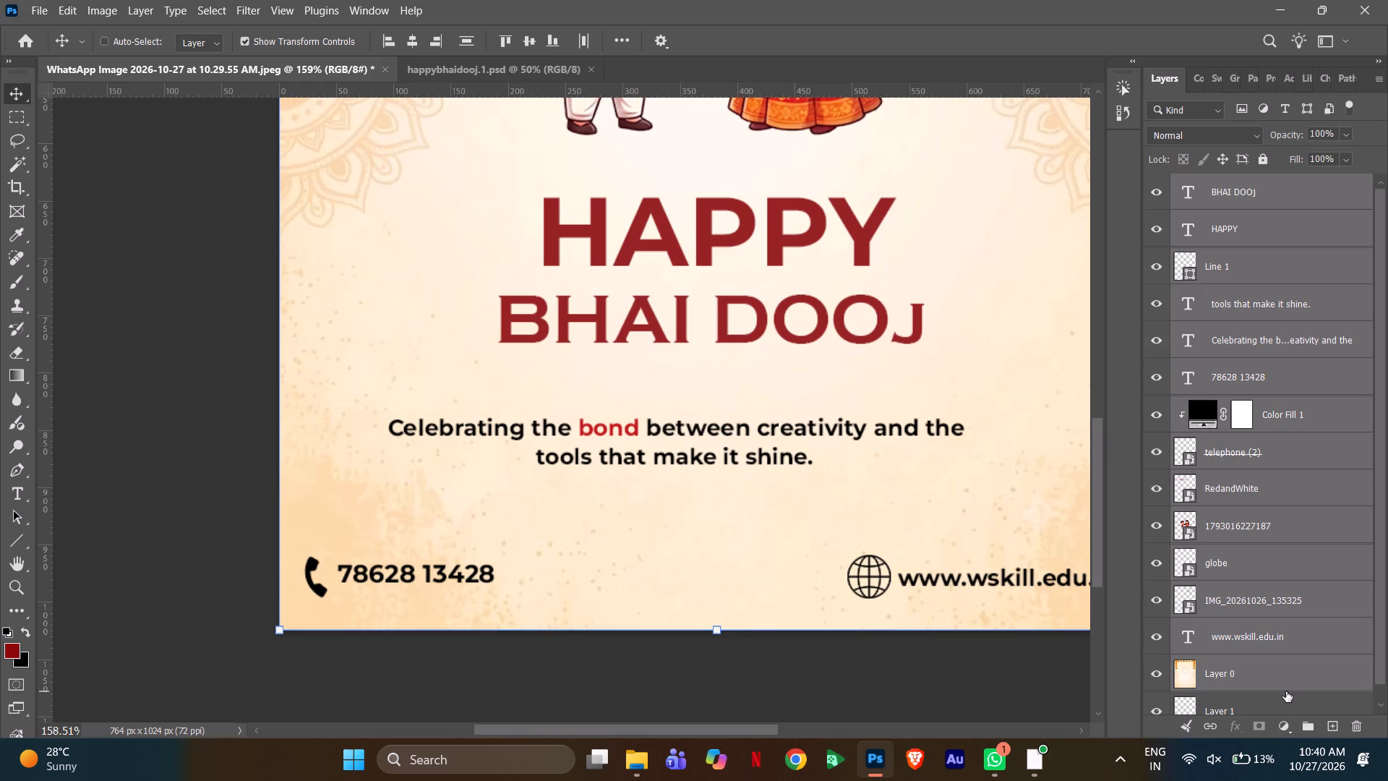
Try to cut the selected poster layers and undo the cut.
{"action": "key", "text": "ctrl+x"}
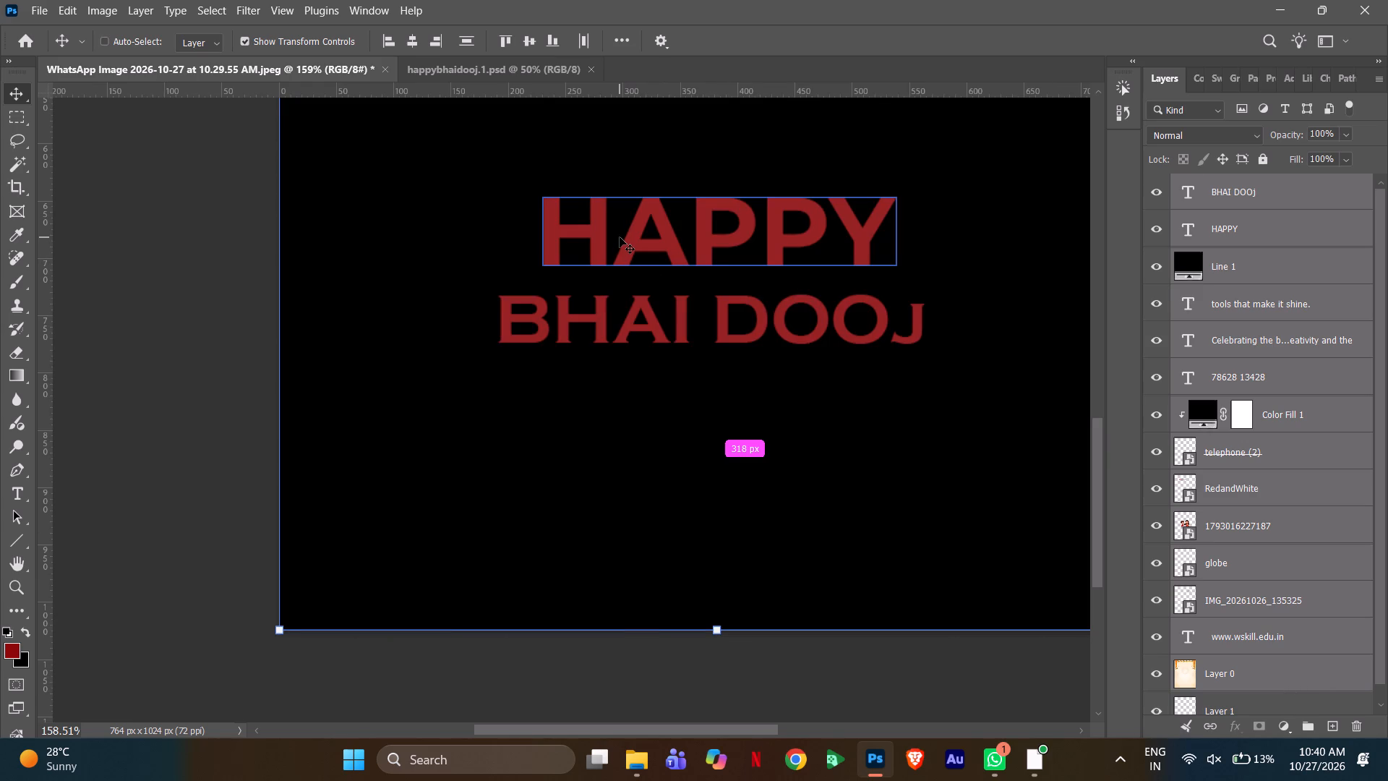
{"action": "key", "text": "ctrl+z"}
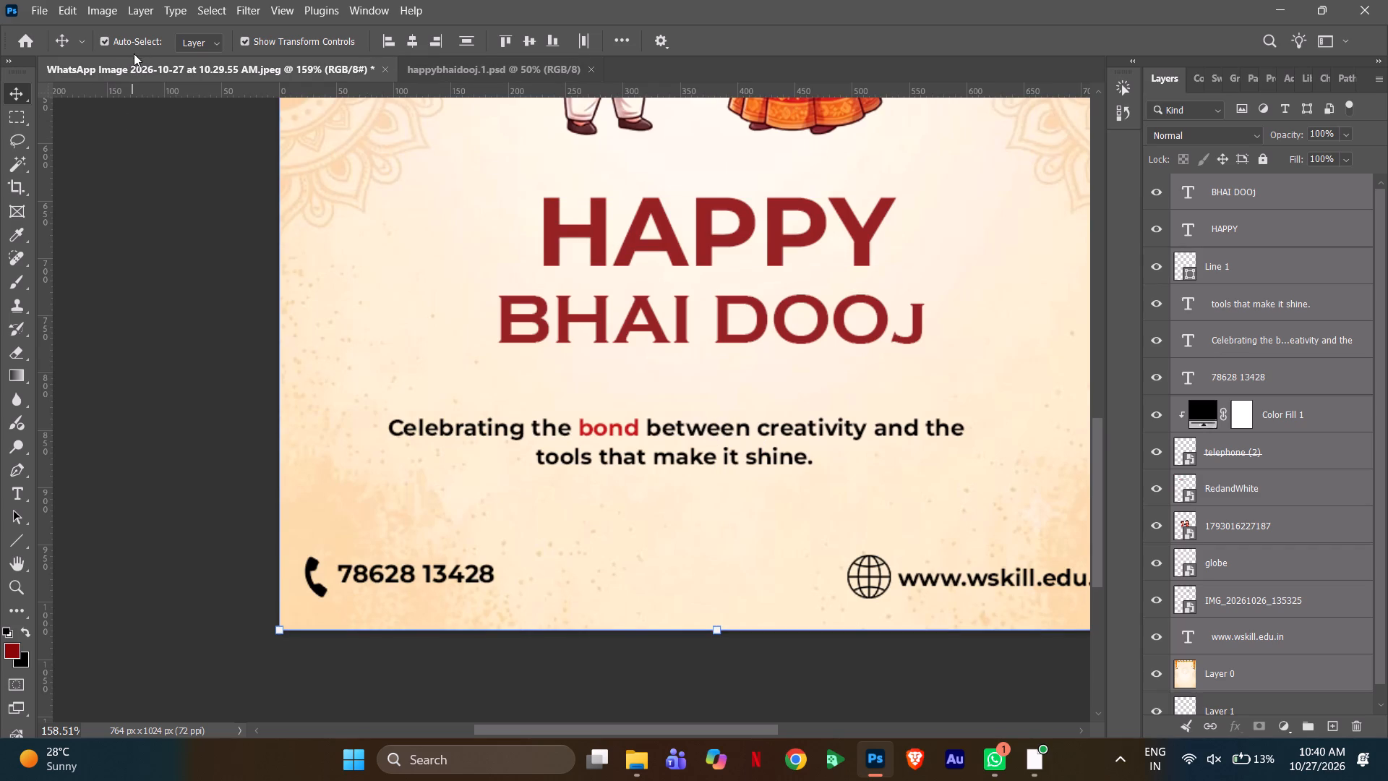
Create a new portrait document from the recent custom preset of 1080 x 1350 px at 300 ppi.
{"action": "left_click", "coordinate": [35, 8]}
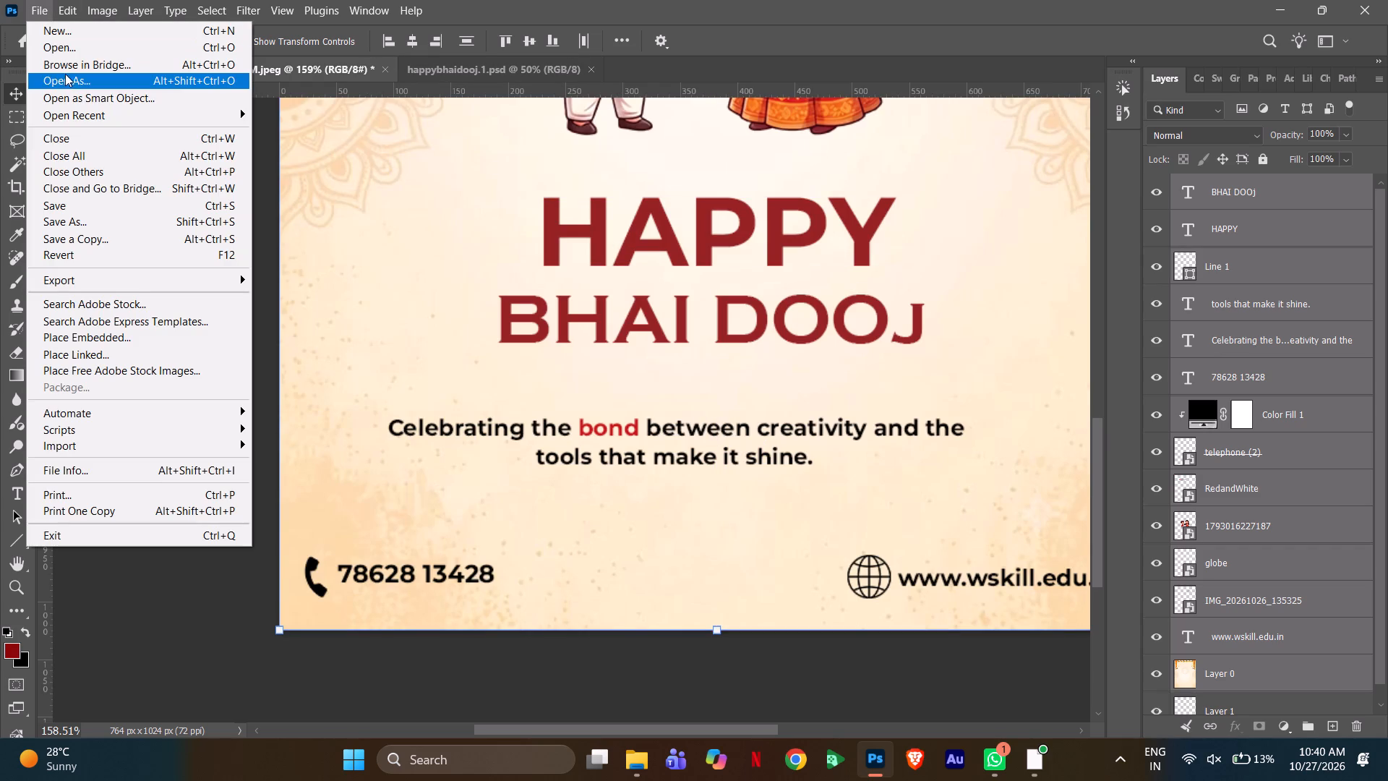
{"action": "left_click", "coordinate": [13, 44]}
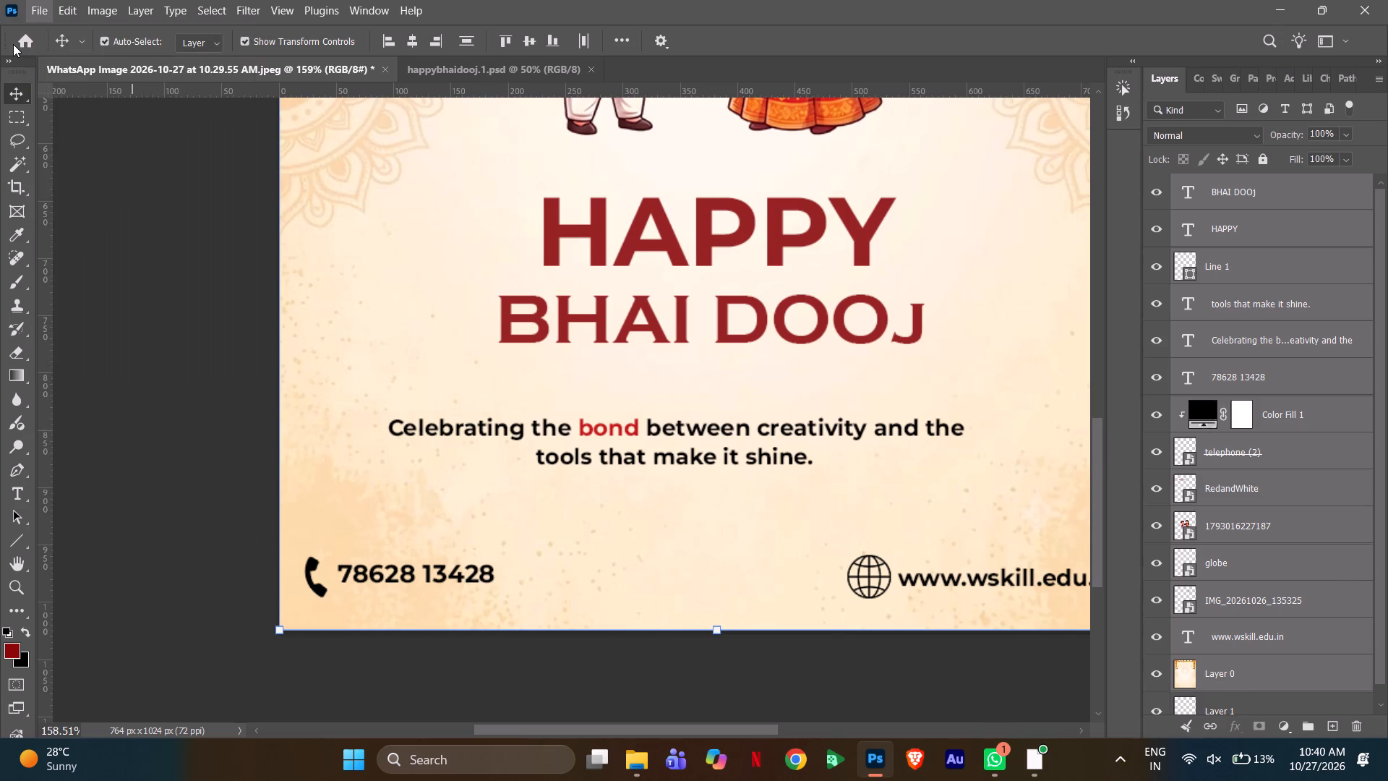
{"action": "left_click", "coordinate": [24, 38]}
{"action": "left_click", "coordinate": [70, 127]}
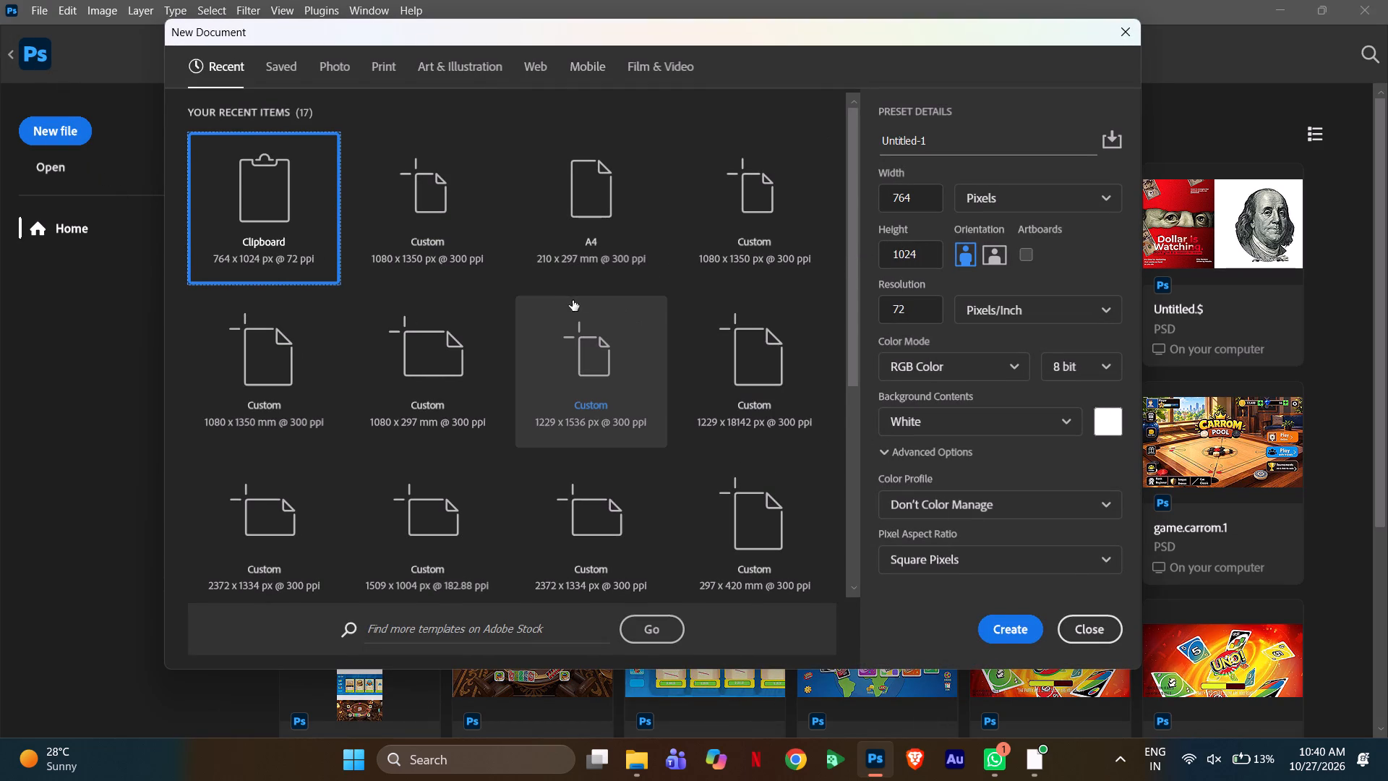
{"action": "left_click", "coordinate": [421, 236]}
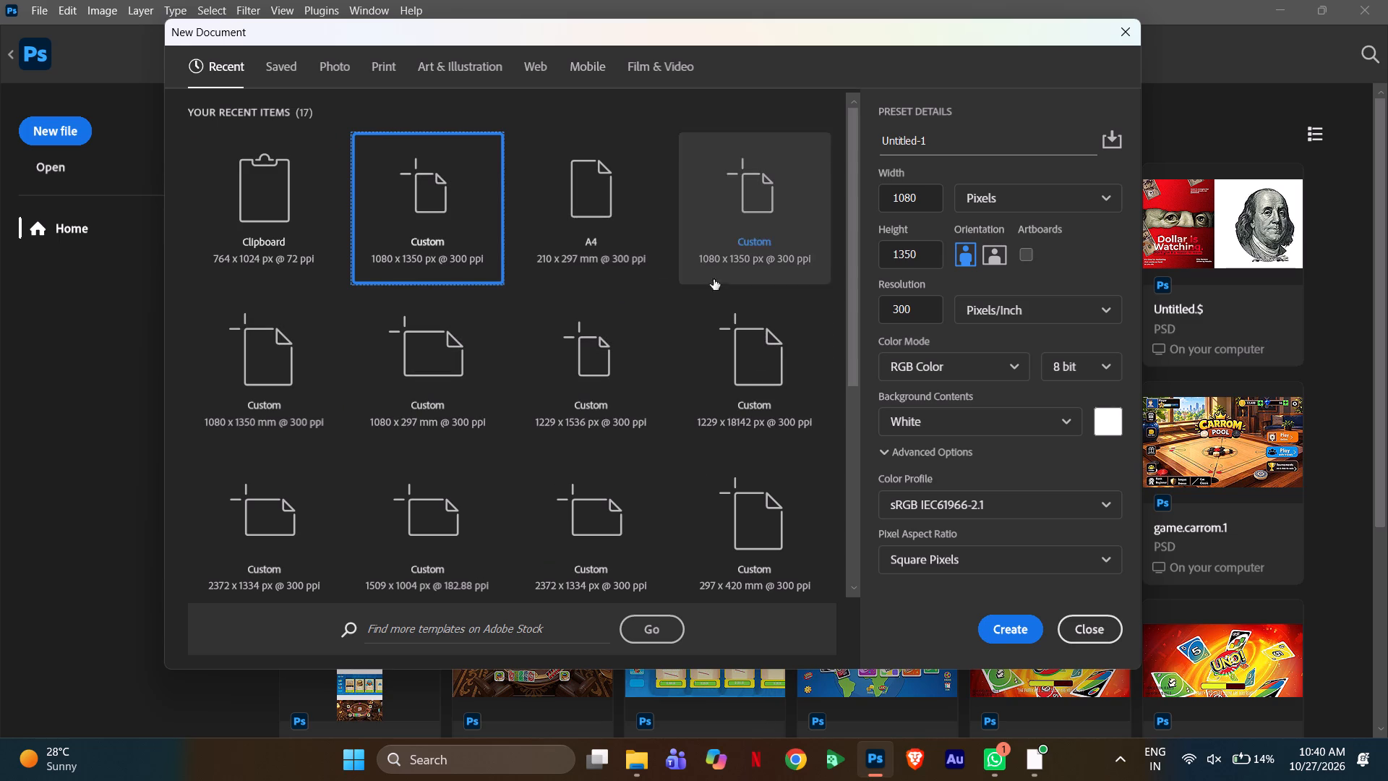
{"action": "left_click", "coordinate": [1019, 641]}
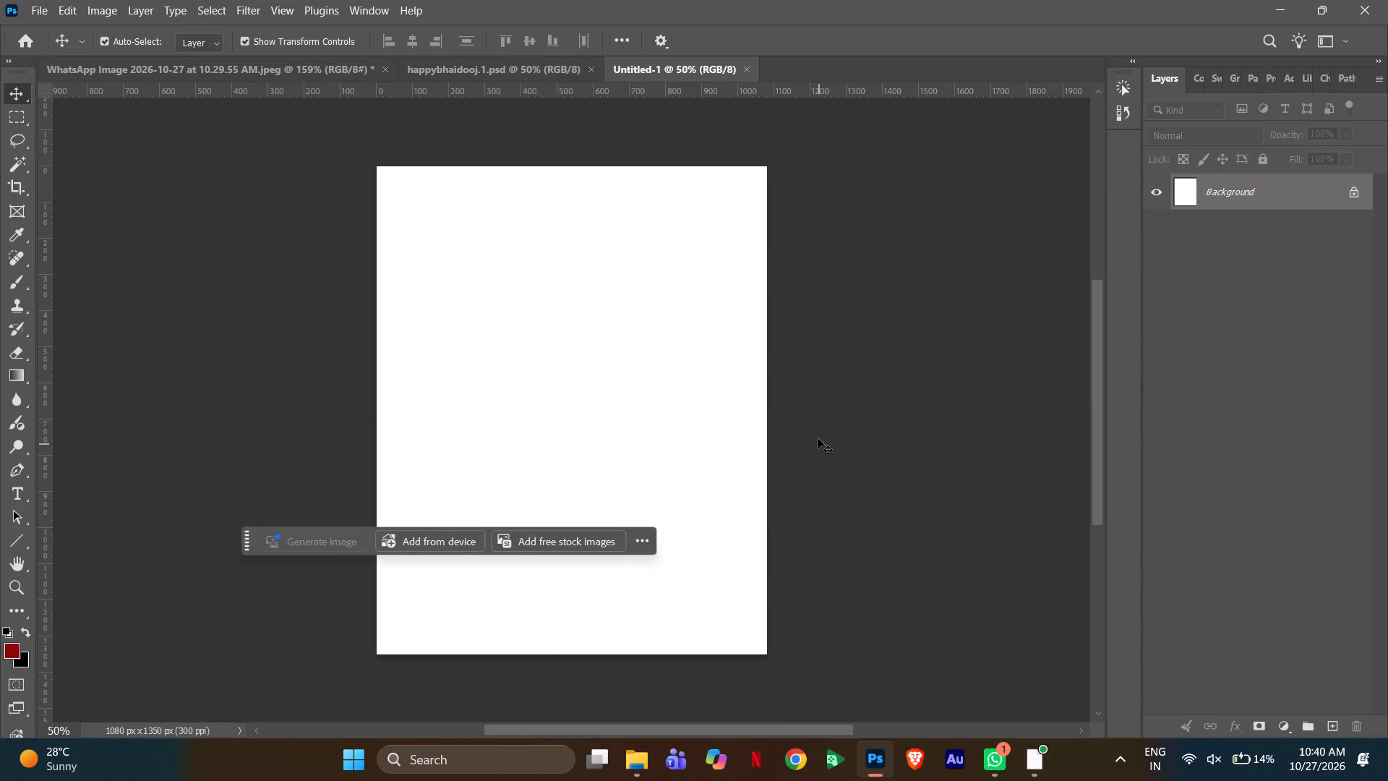
Paste the copied poster layers into the new blank document.
{"action": "key", "text": "ctrl+v"}
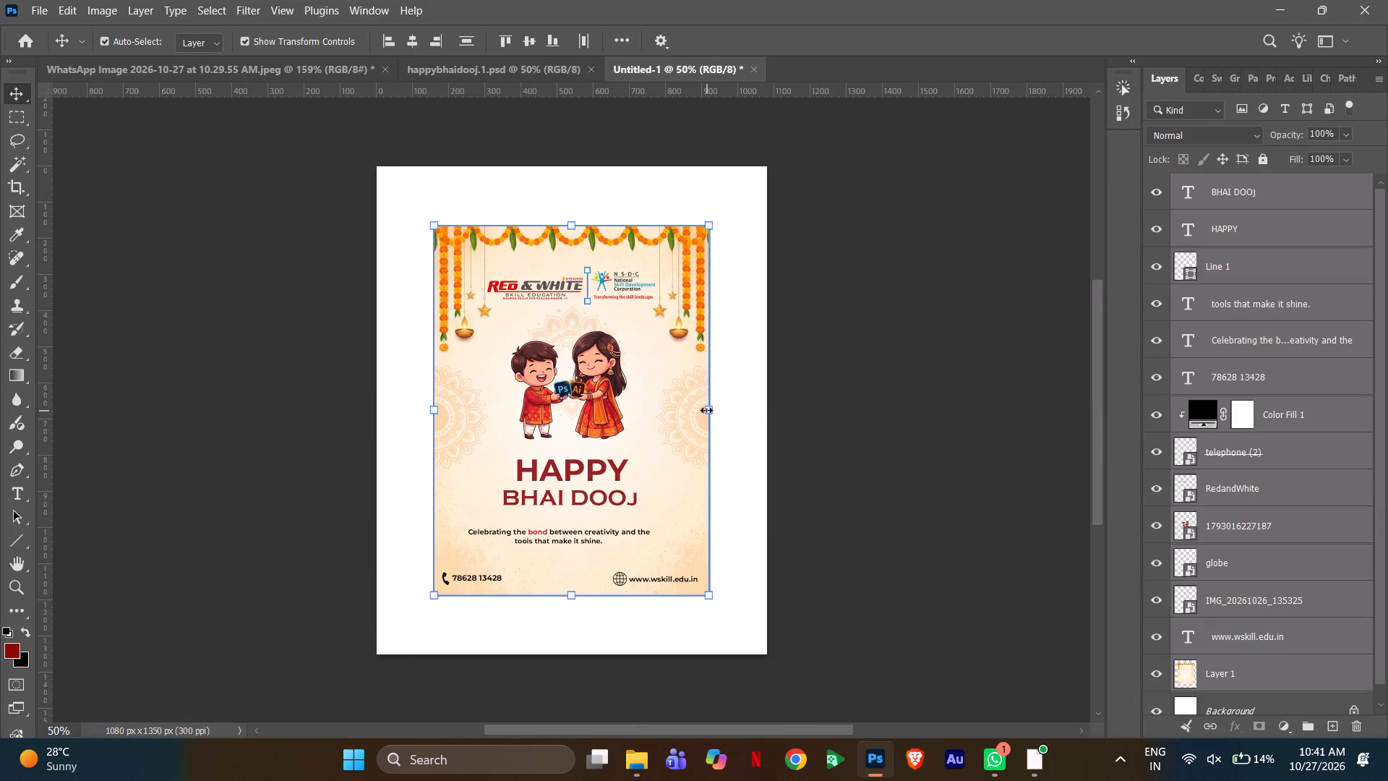
Stretch the pasted poster layers to cover the whole canvas, about 142% wide and 134% high, and apply the transform.
{"action": "left_click_drag", "start_coordinate": [708, 408], "coordinate": [781, 420], "text": "ctrl"}
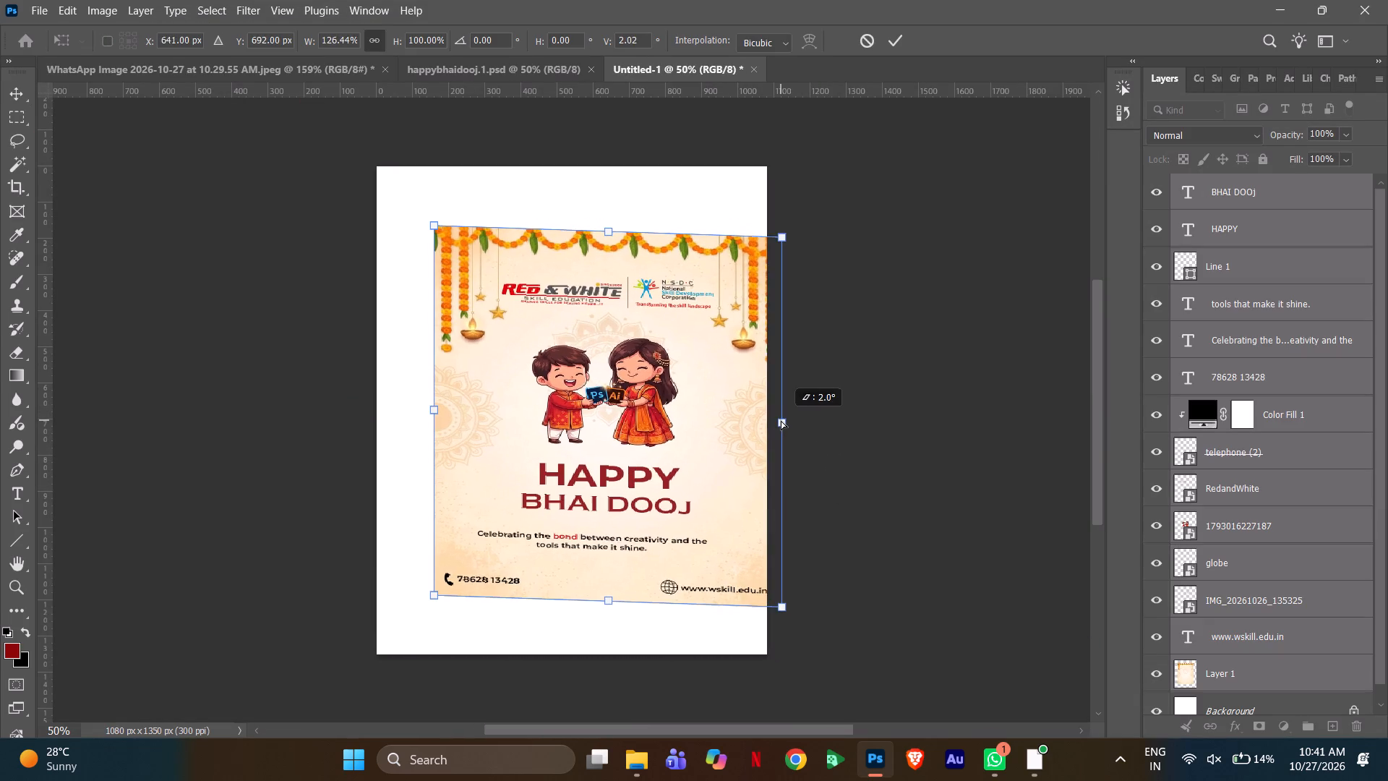
{"action": "left_click_drag", "start_coordinate": [781, 420], "coordinate": [759, 412], "text": "ctrl"}
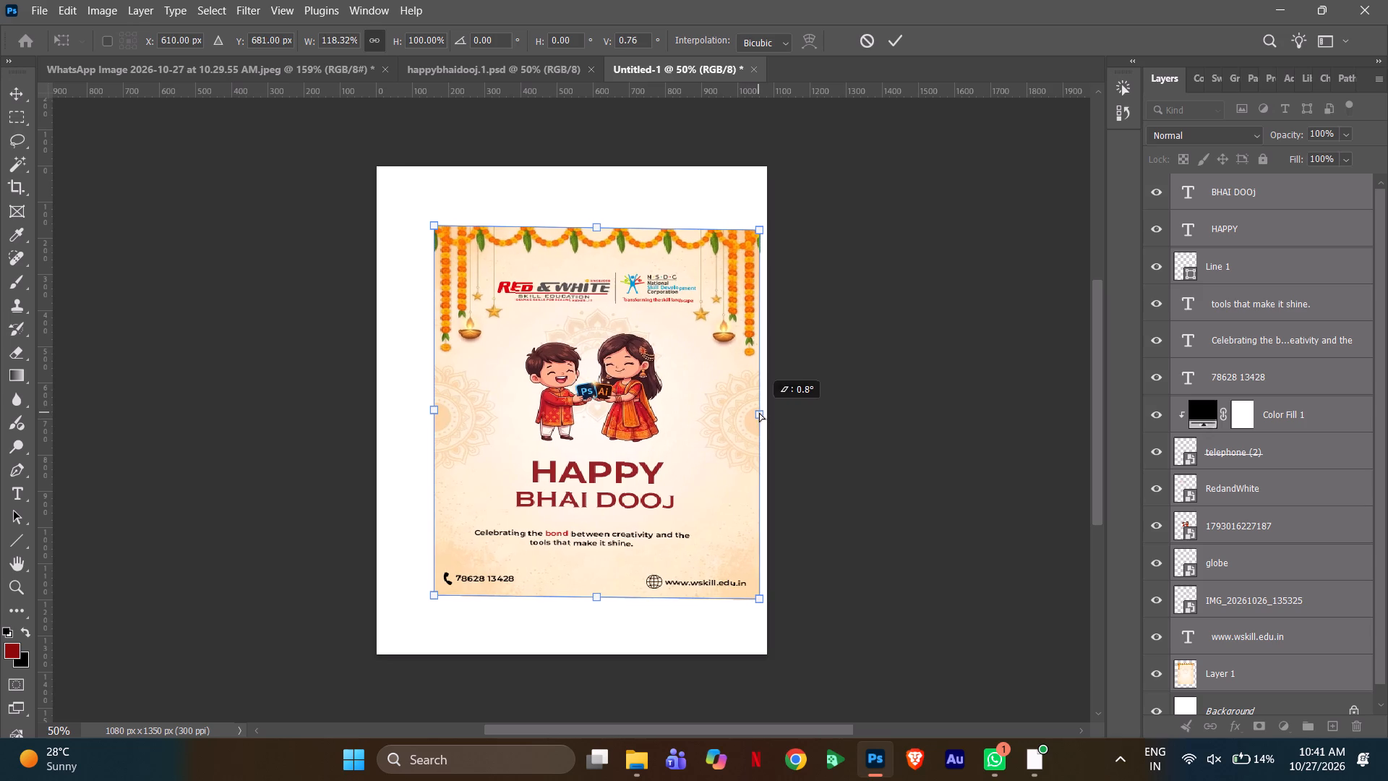
{"action": "left_click_drag", "start_coordinate": [759, 412], "coordinate": [766, 414], "text": "ctrl"}
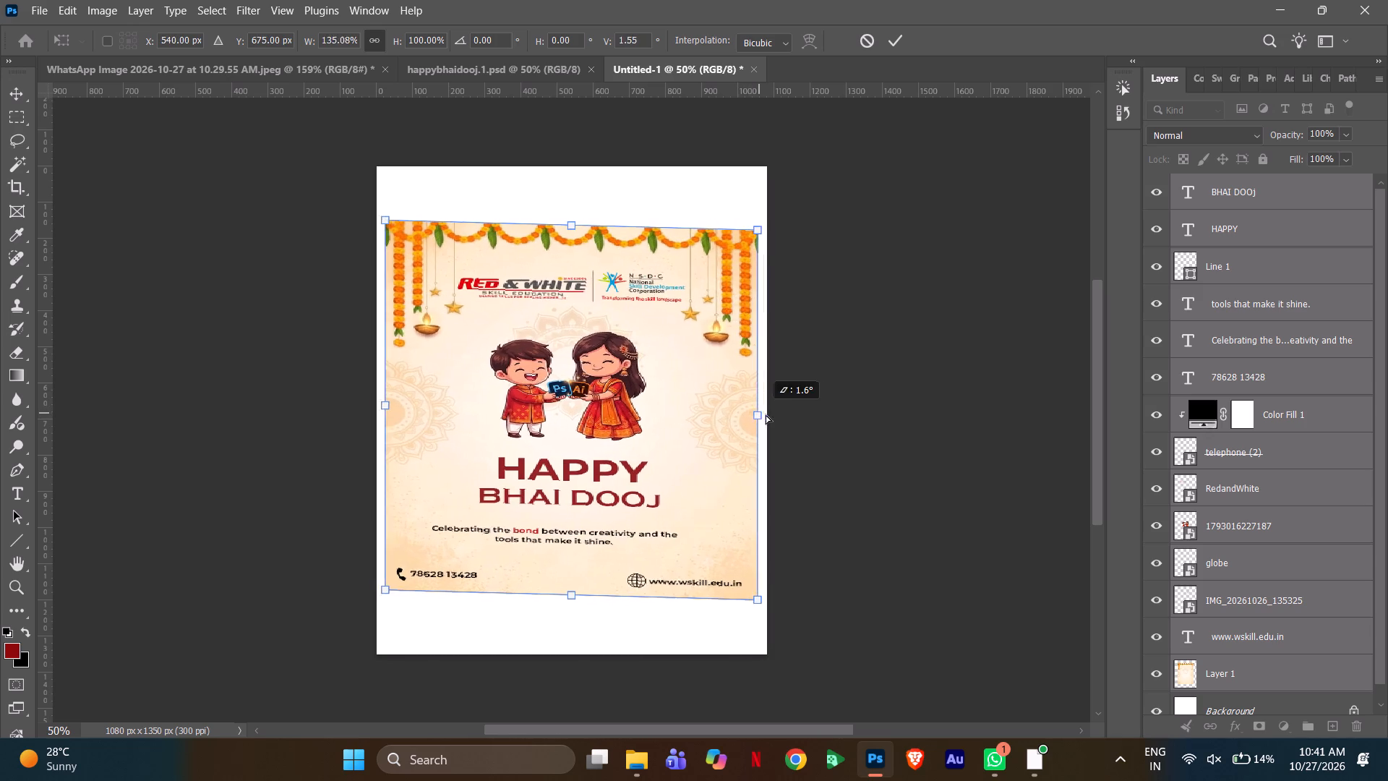
{"action": "left_click_drag", "start_coordinate": [766, 414], "coordinate": [761, 415], "text": "ctrl"}
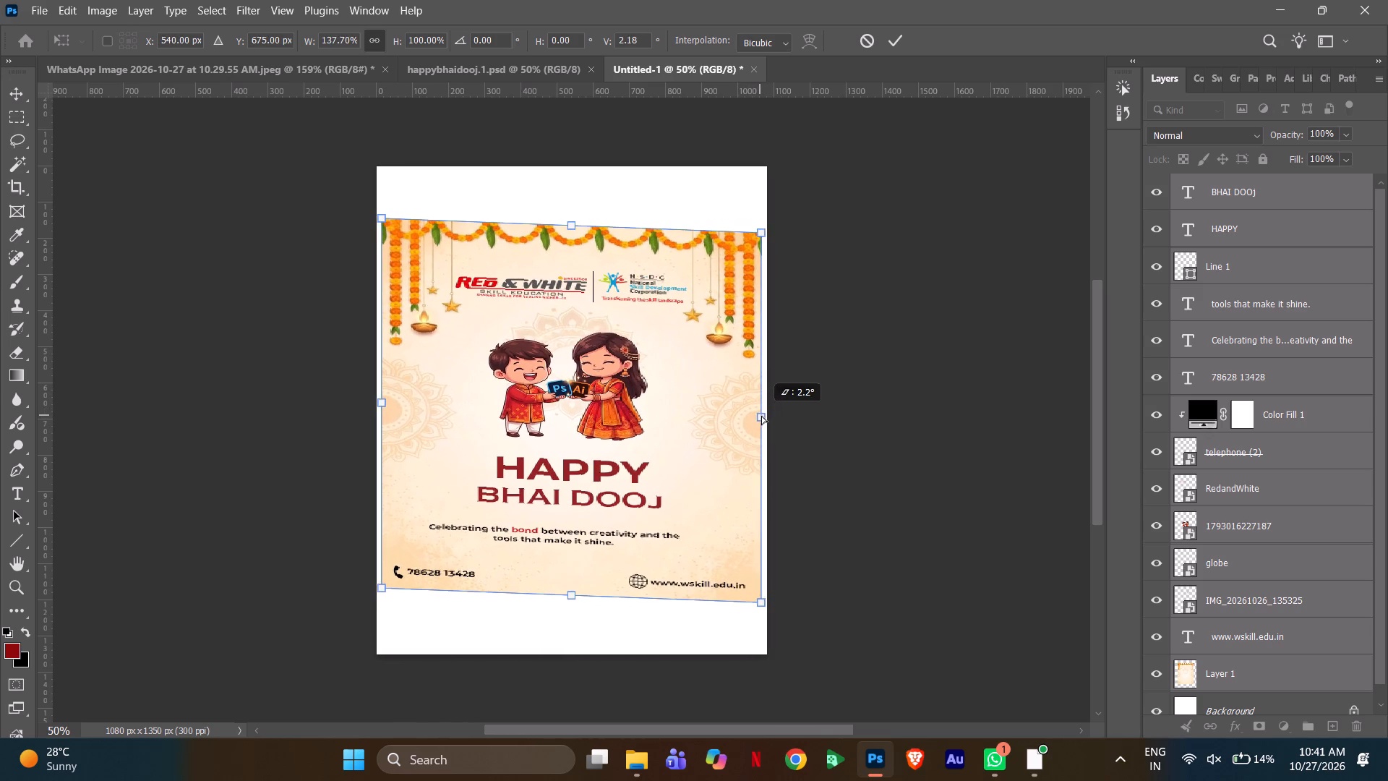
{"action": "left_click_drag", "start_coordinate": [761, 415], "coordinate": [766, 409], "text": "ctrl"}
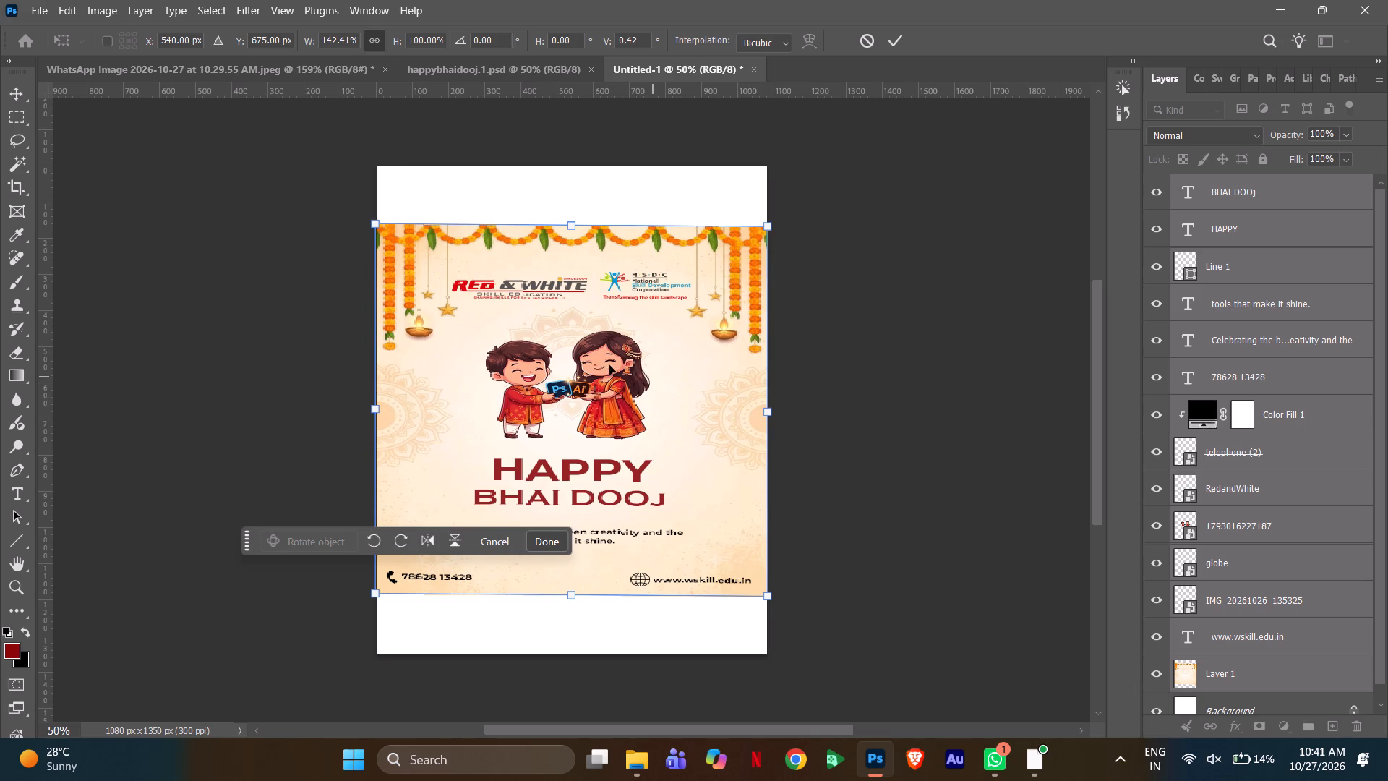
{"action": "left_click_drag", "start_coordinate": [571, 221], "coordinate": [569, 193], "text": "ctrl"}
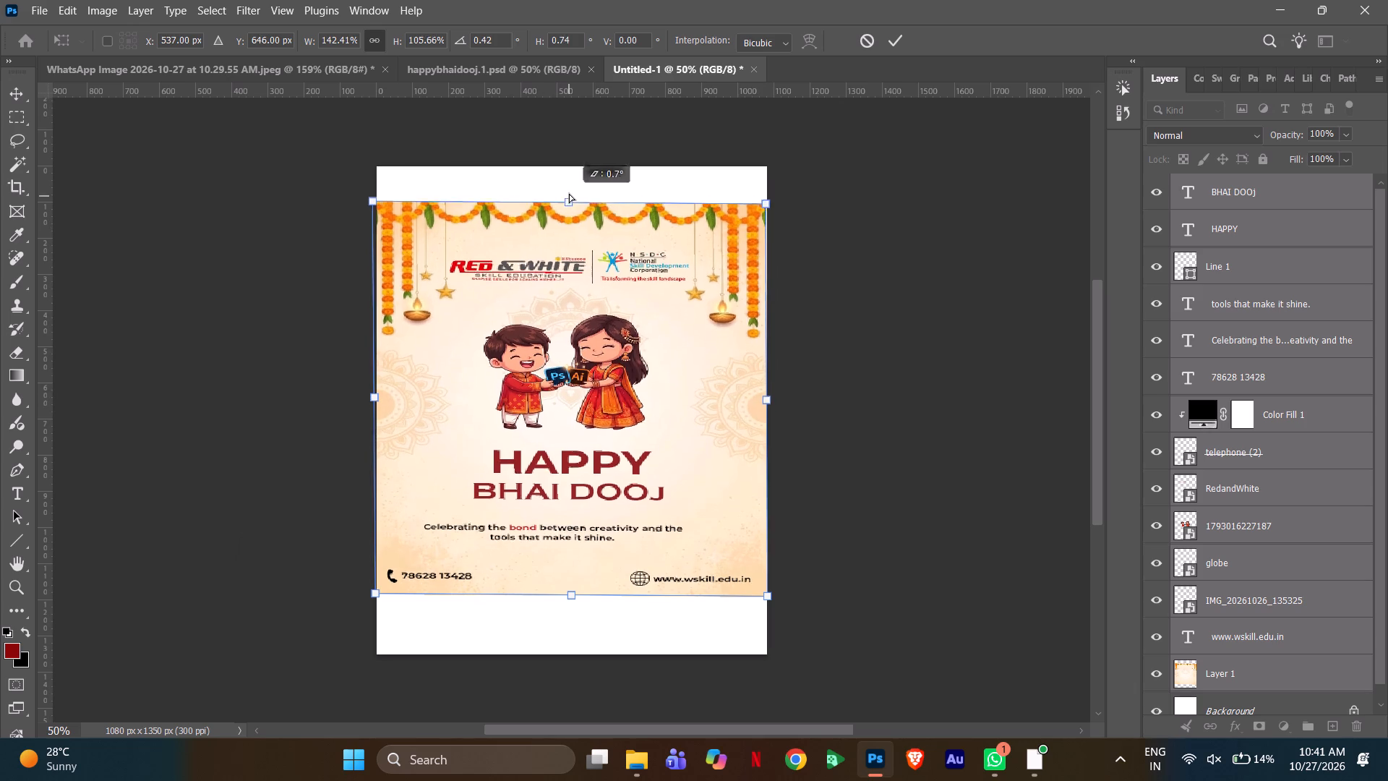
{"action": "left_click_drag", "start_coordinate": [569, 193], "coordinate": [570, 160], "text": "ctrl"}
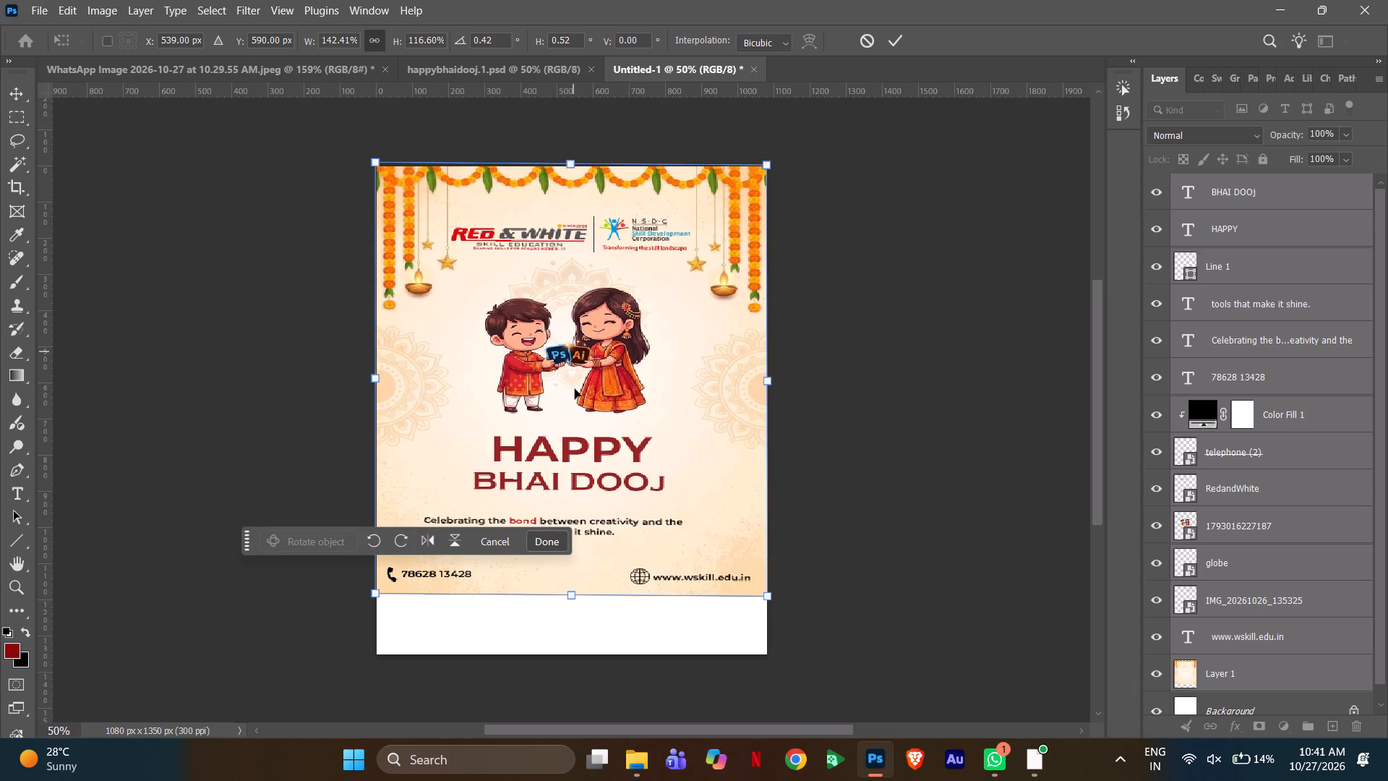
{"action": "left_click_drag", "start_coordinate": [570, 592], "coordinate": [573, 659], "text": "ctrl"}
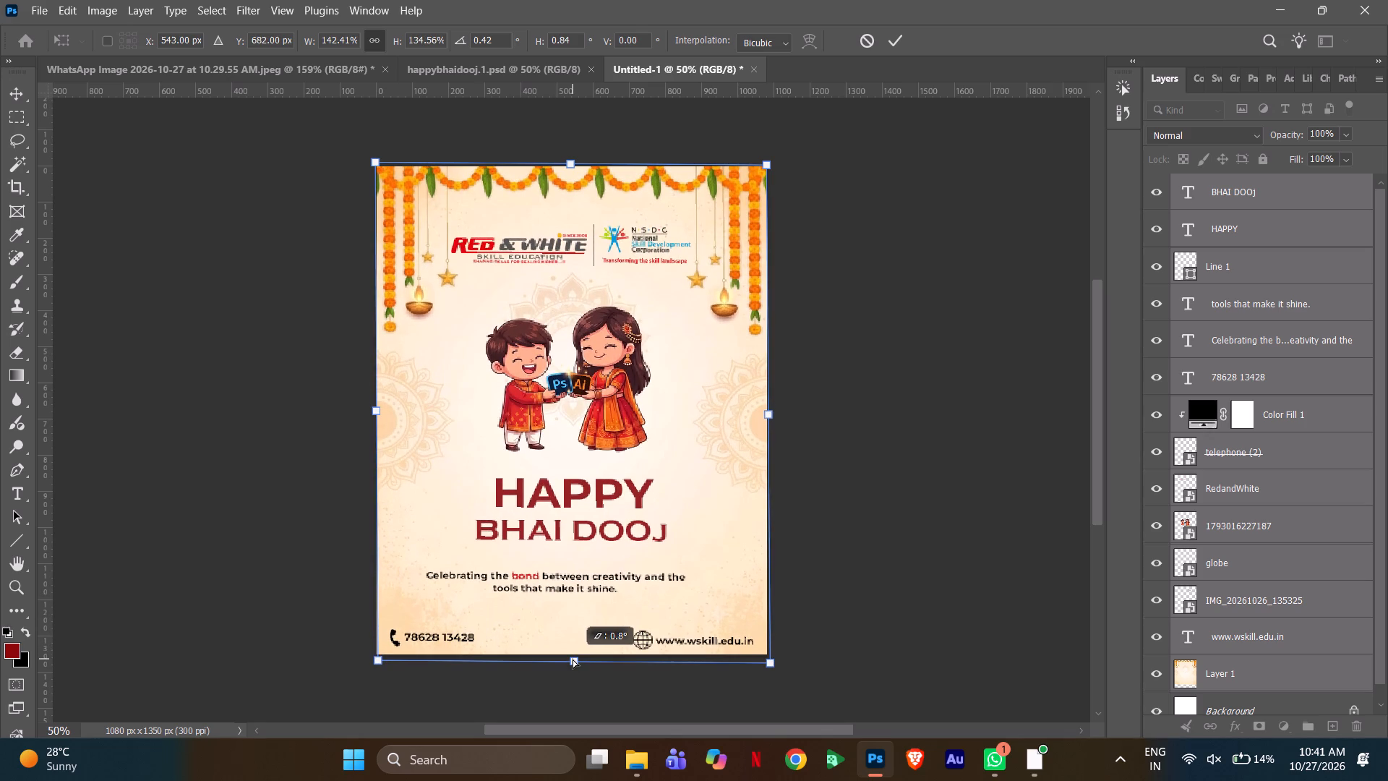
{"action": "left_click_drag", "start_coordinate": [573, 659], "coordinate": [571, 656], "text": "ctrl"}
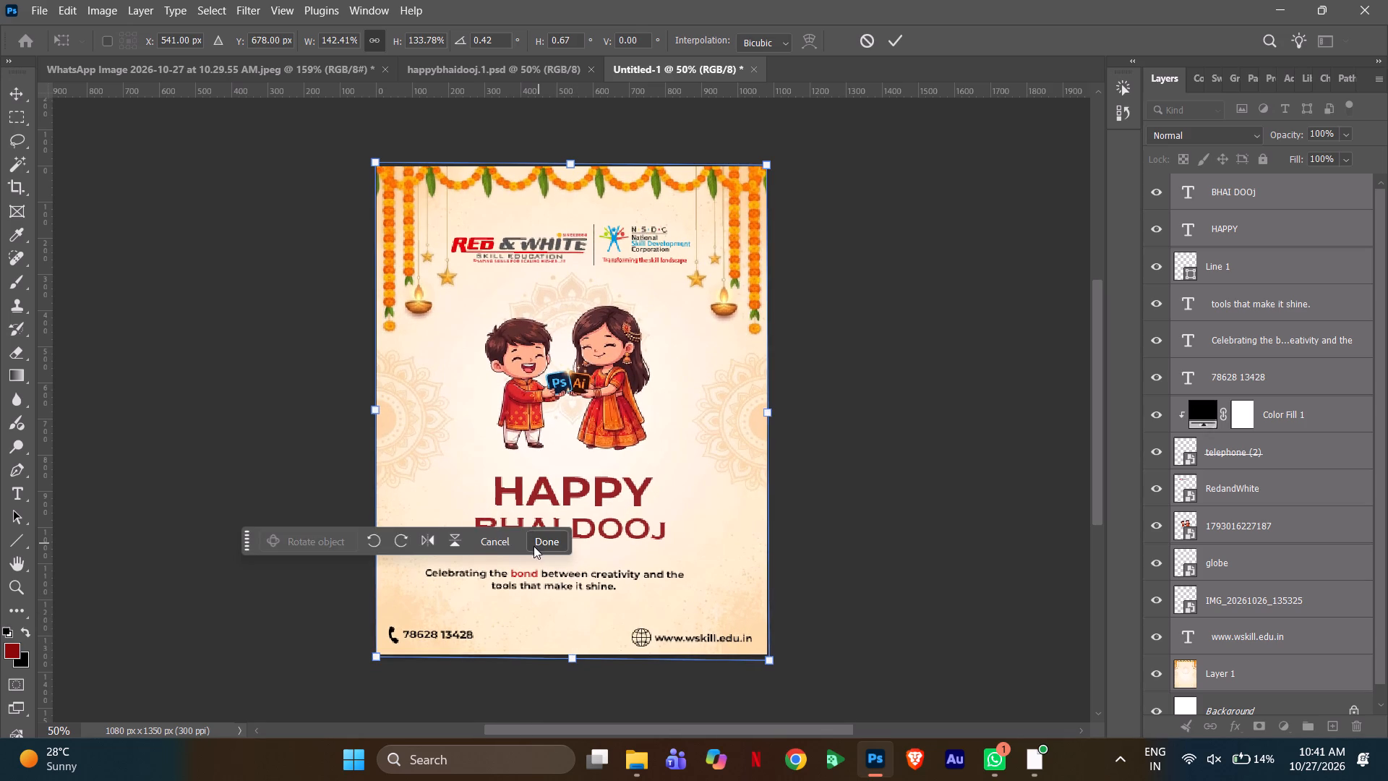
{"action": "left_click", "coordinate": [537, 543]}
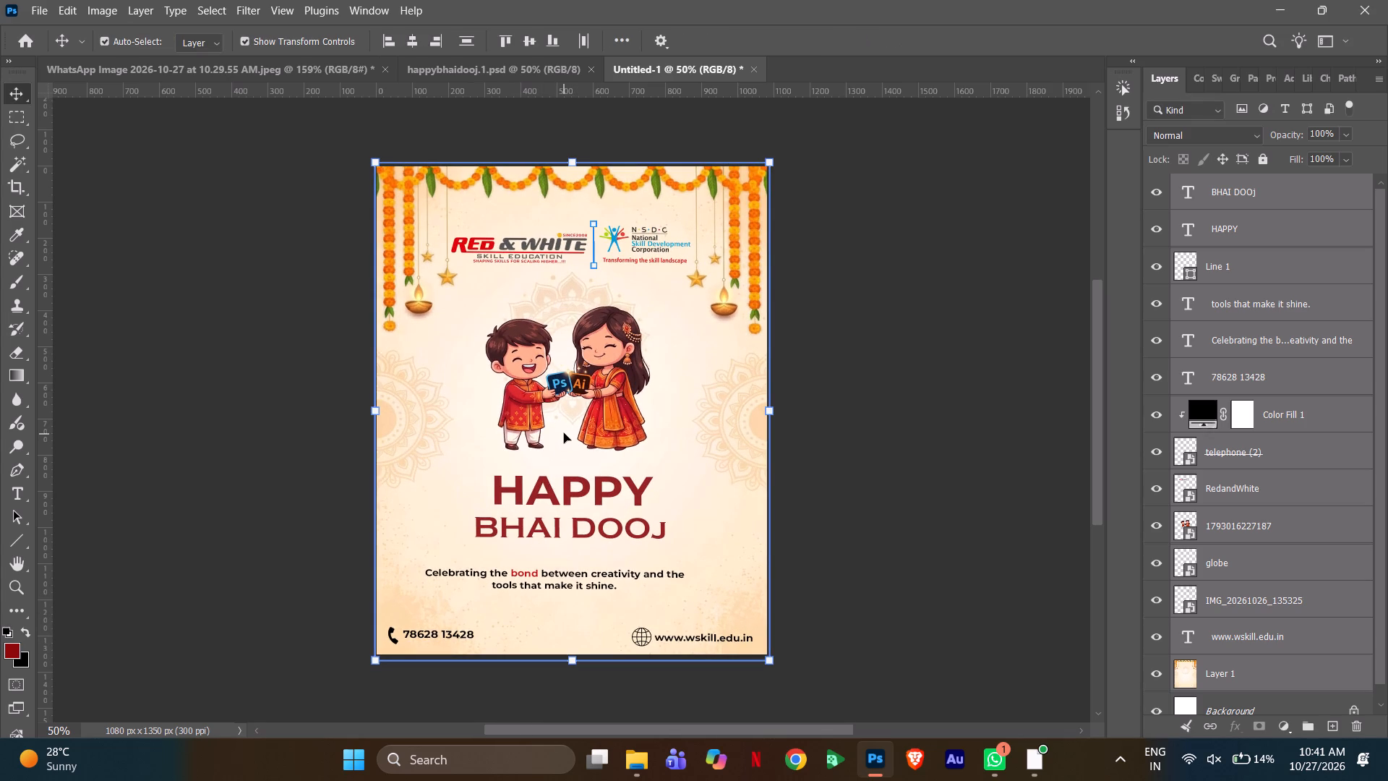
Nudge the selected poster layers about 1 px down overall to fine-tune their fit over the canvas.
{"action": "key", "text": "Down"}
{"action": "key", "text": "Down"}
{"action": "key", "text": "Down"}
{"action": "key", "text": "Down"}
{"action": "key", "text": "Down"}
{"action": "key", "text": "Down"}
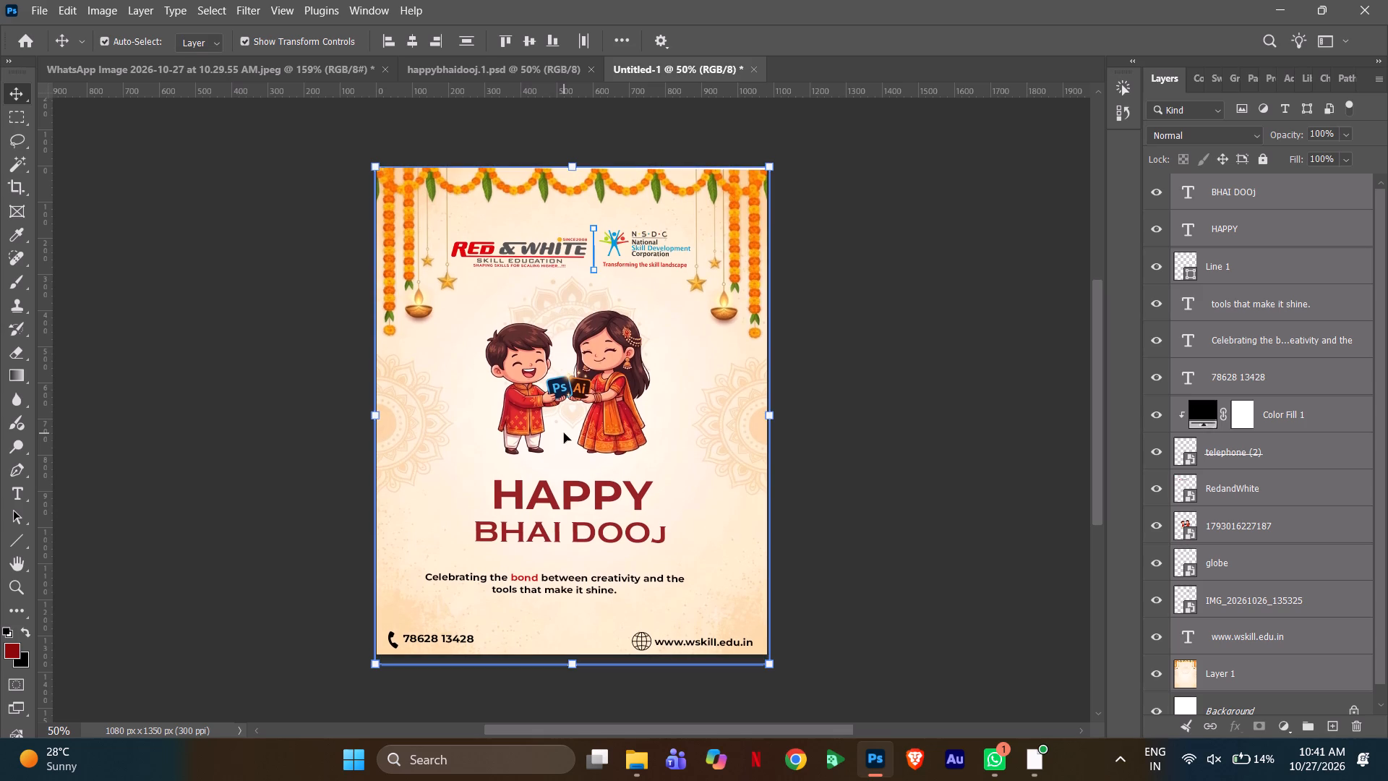
{"action": "key", "text": "Up"}
{"action": "key", "text": "Up"}
{"action": "key", "text": "Up"}
{"action": "key", "text": "Up"}
{"action": "key", "text": "Left"}
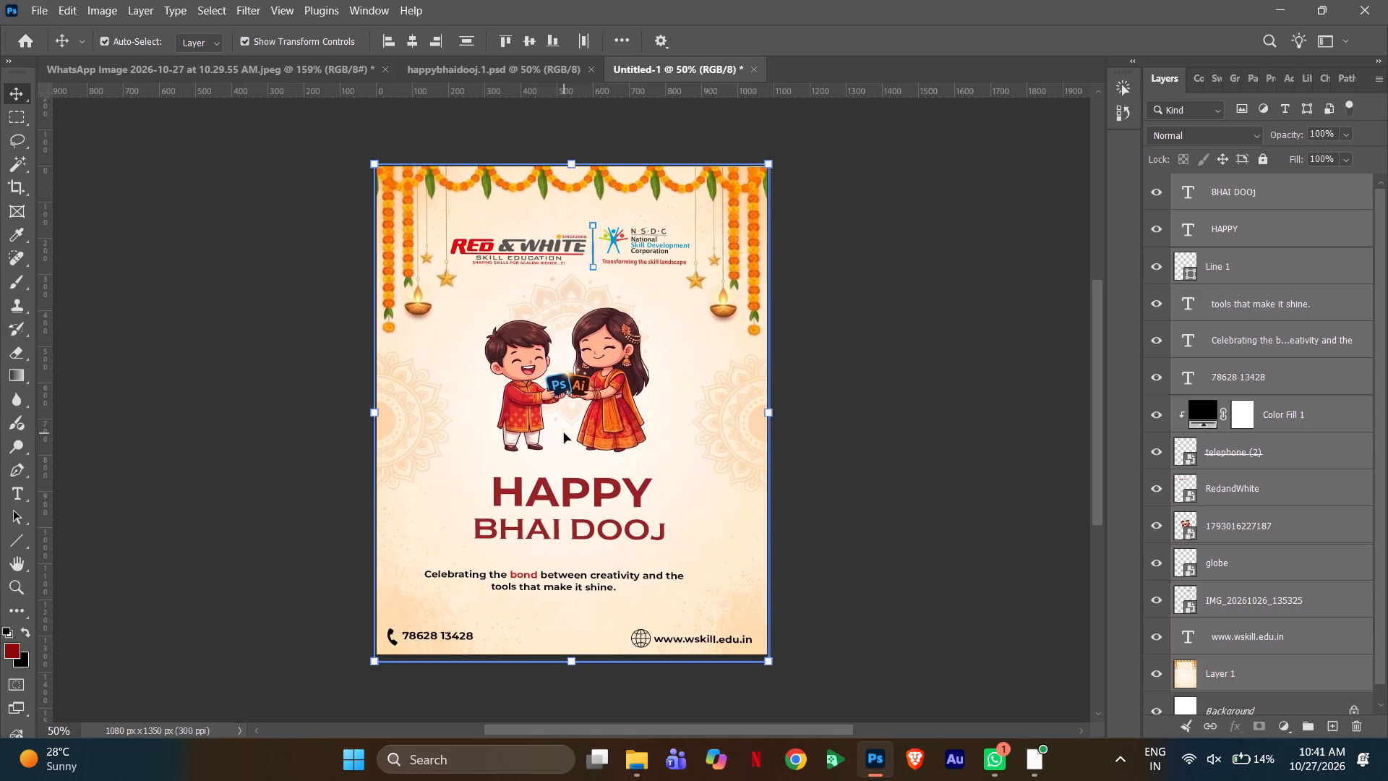
{"action": "key", "text": "Right"}
{"action": "key", "text": "Up"}
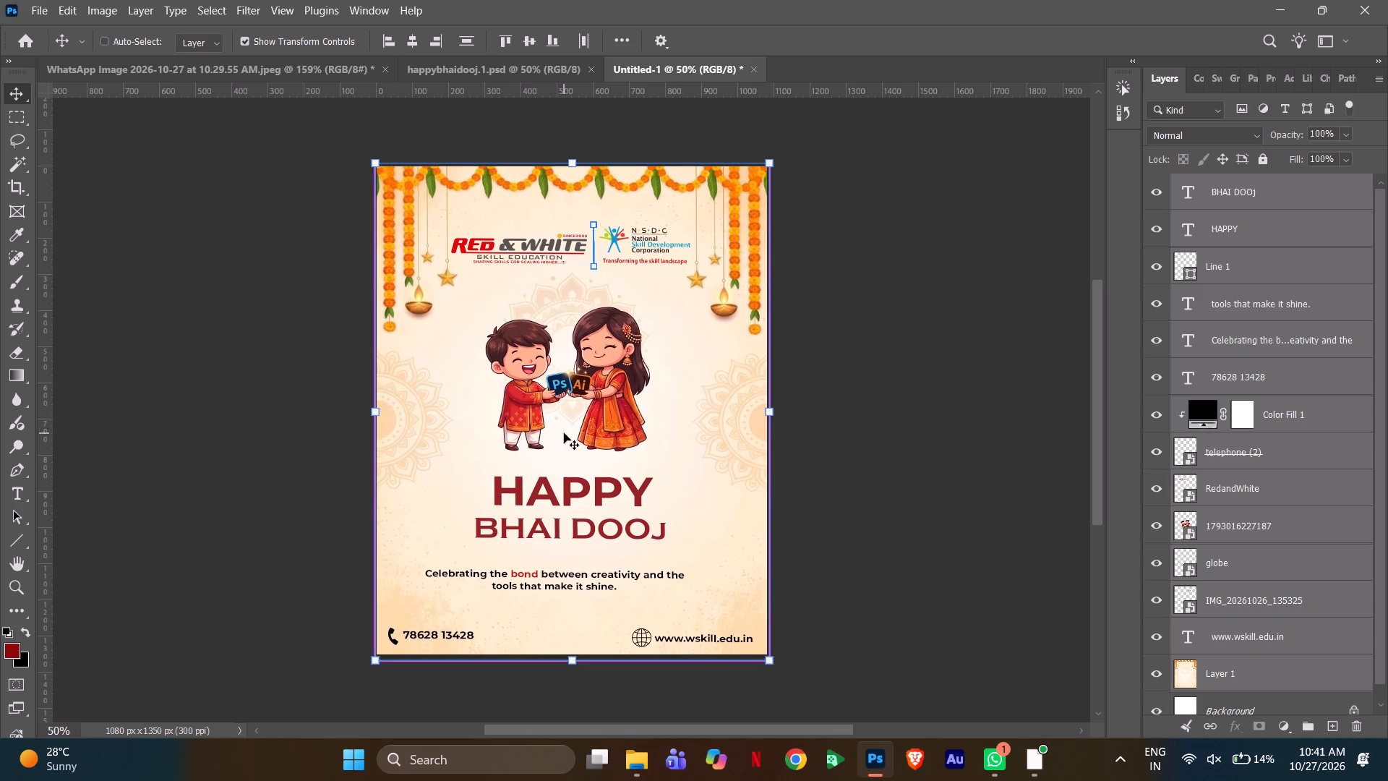
Save the new document as happybhaidooj.3 in Photoshop format in the ps folder, keeping Maximize Compatibility on.
{"action": "key", "text": "ctrl+s"}
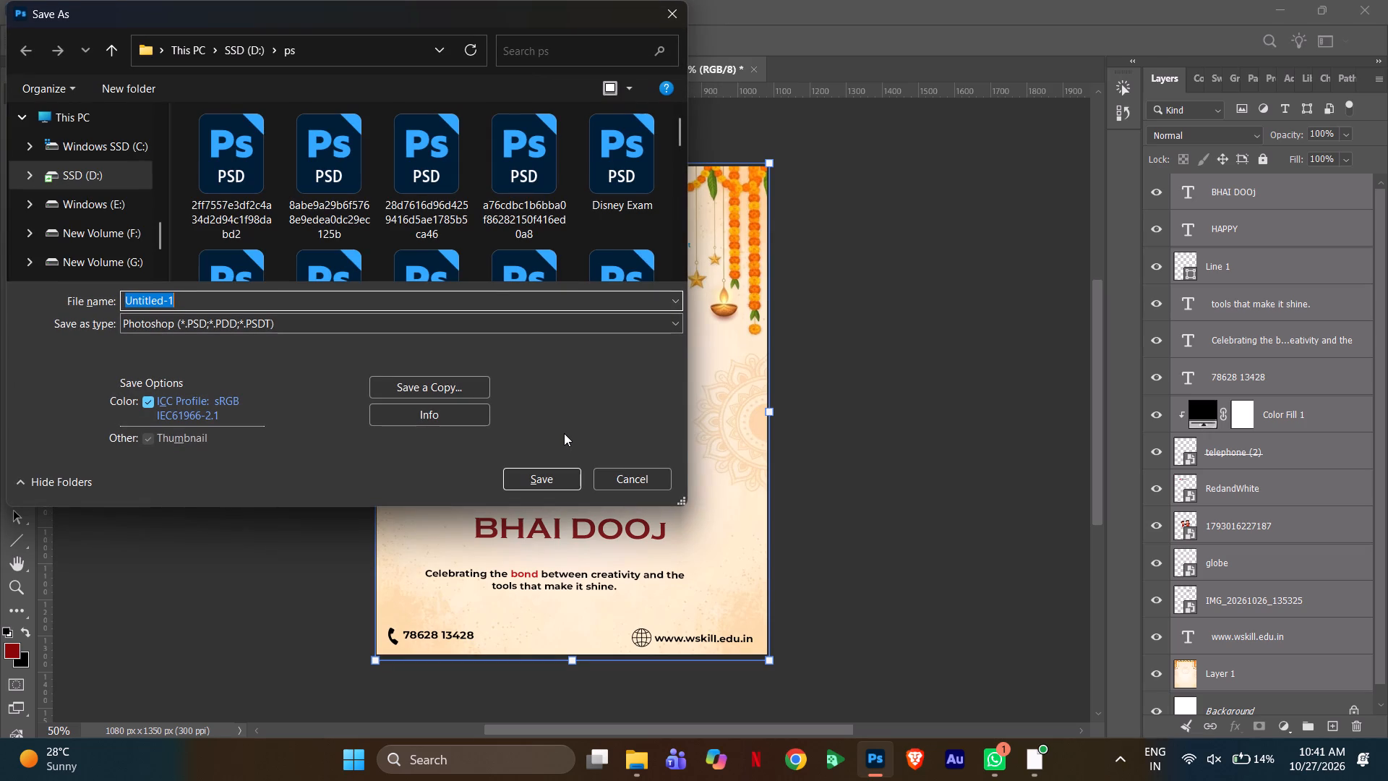
{"action": "key", "text": "BackSpace"}
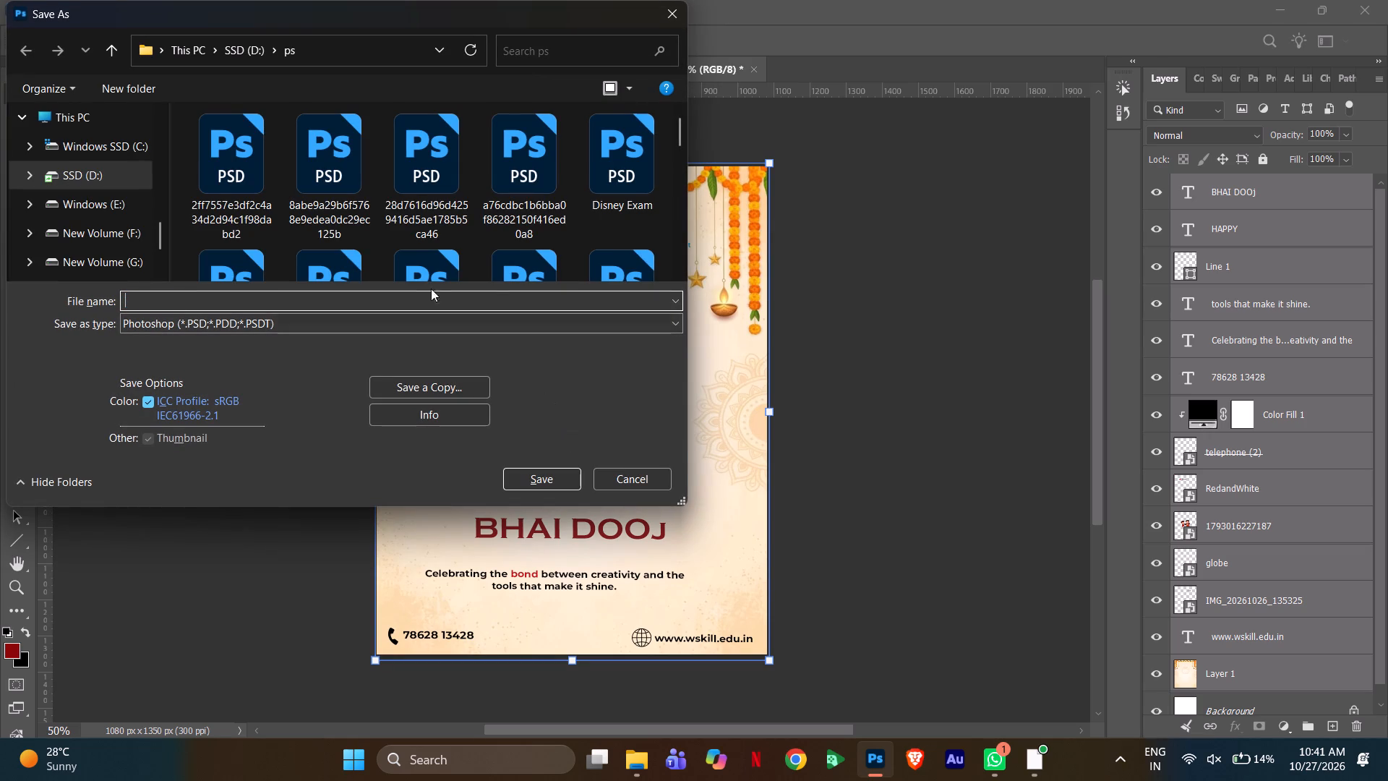
{"action": "left_click_drag", "start_coordinate": [633, 508], "coordinate": [610, 487]}
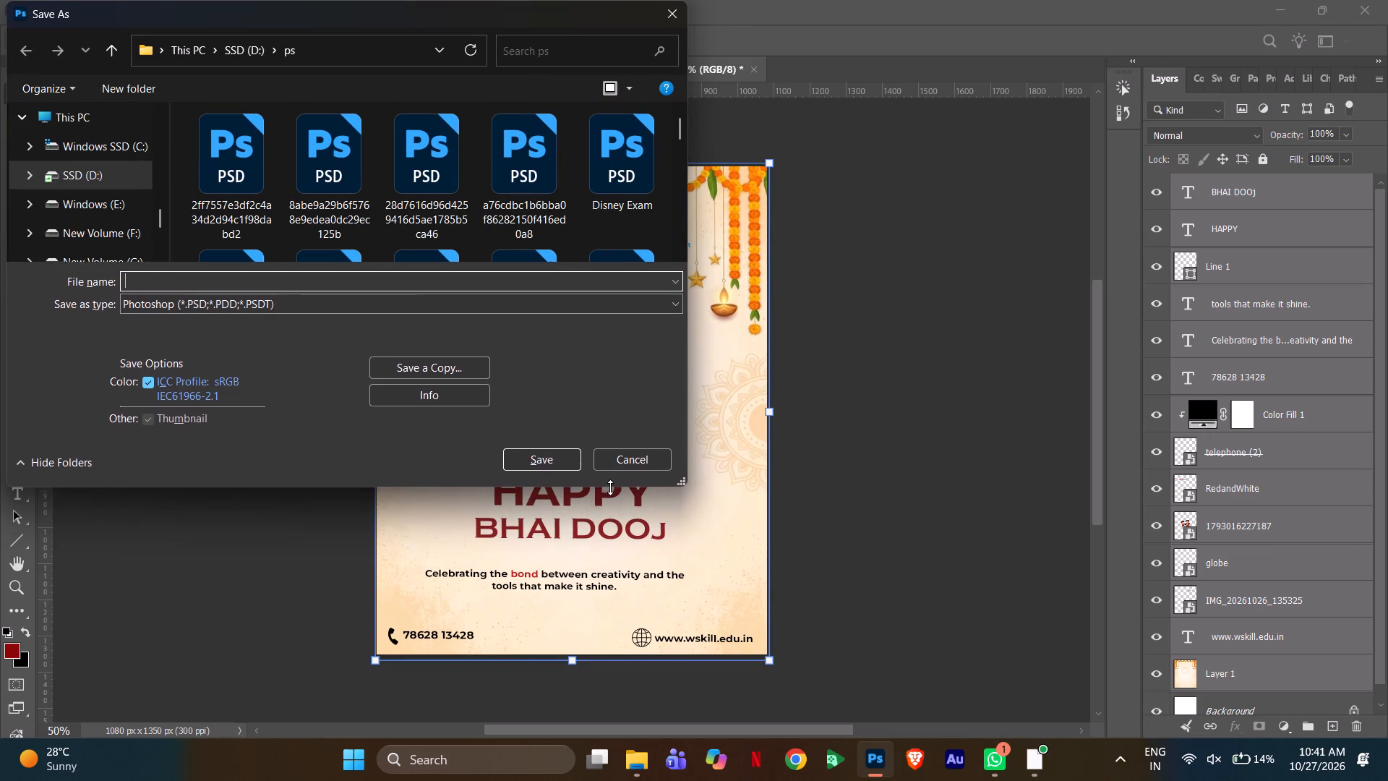
{"action": "left_click_drag", "start_coordinate": [610, 487], "coordinate": [598, 473]}
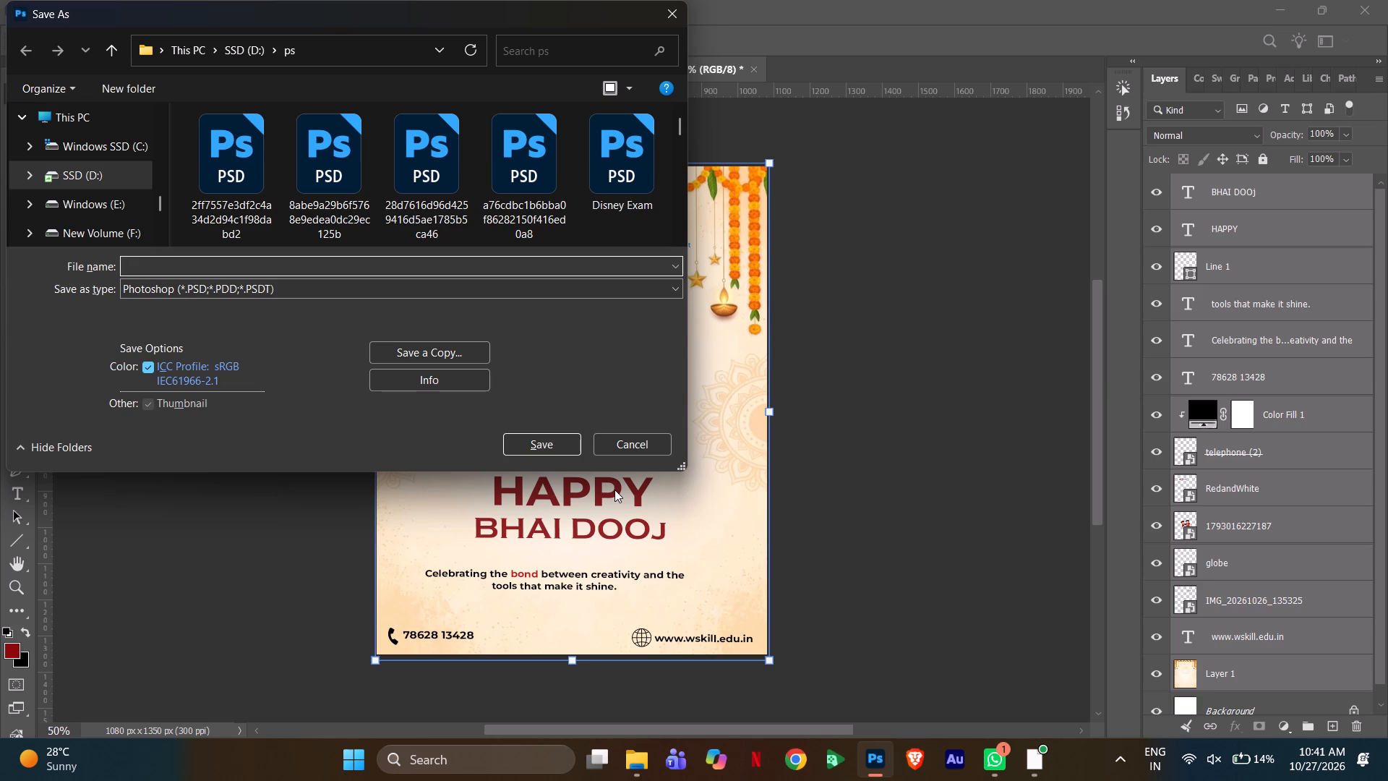
{"action": "type", "text": "ha"}
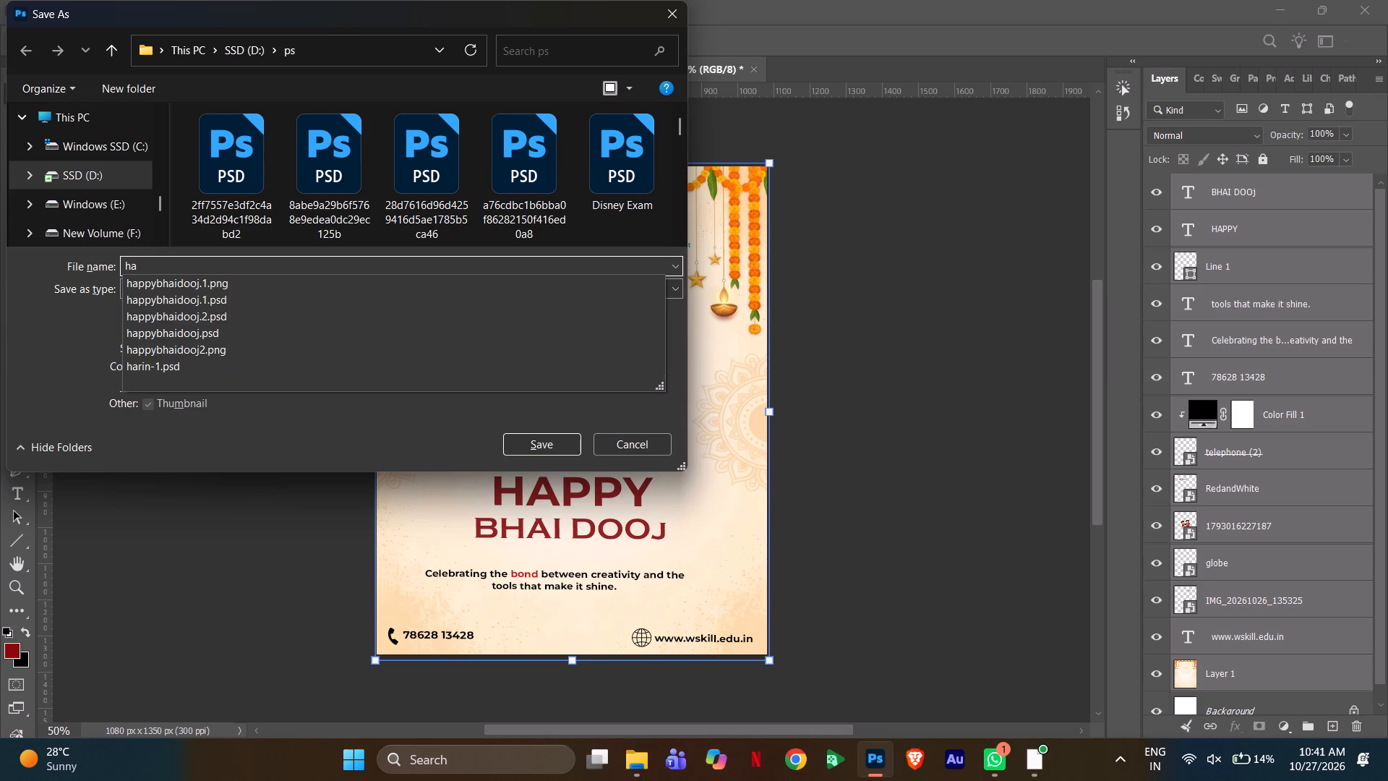
{"action": "type", "text": "pp"}
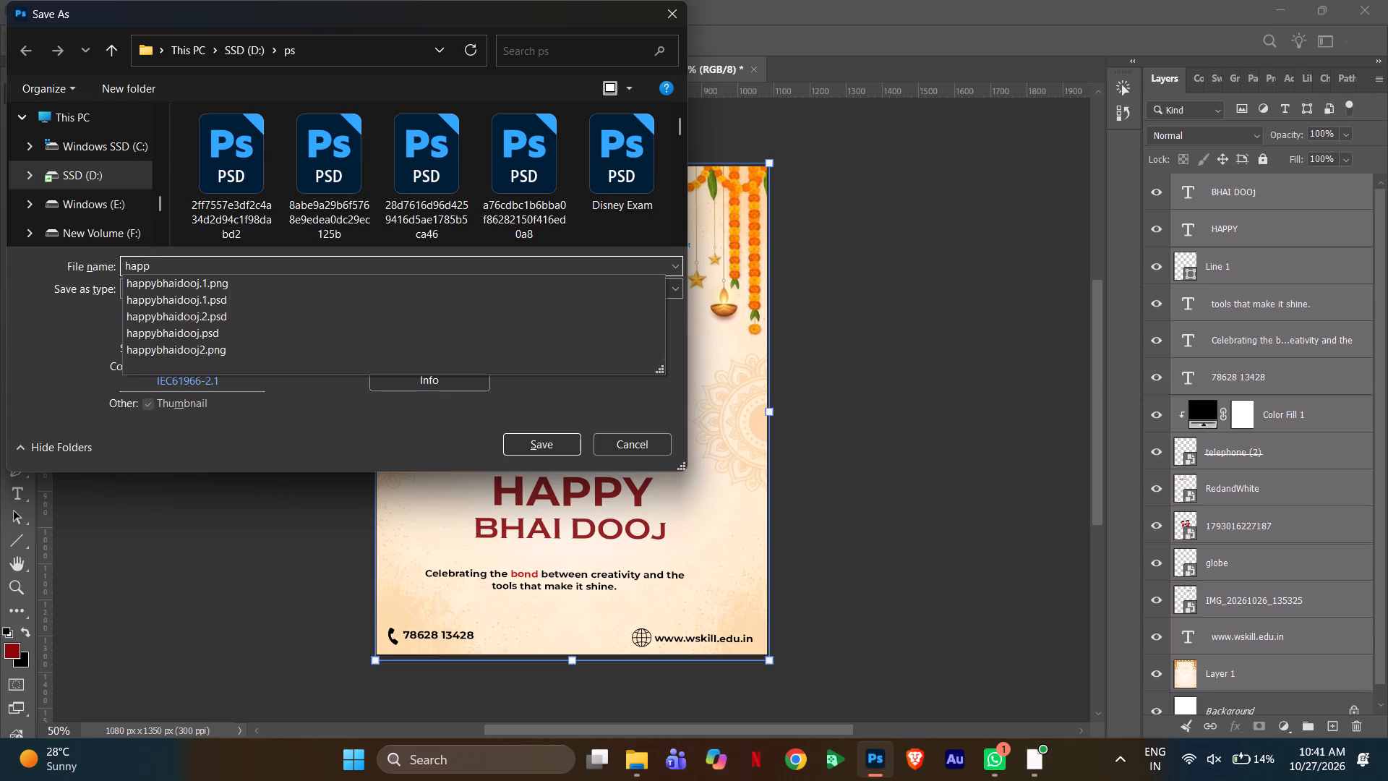
{"action": "key", "text": "y"}
{"action": "key", "text": "b"}
{"action": "key", "text": "h"}
{"action": "type", "text": "ai"}
{"action": "key", "text": "d"}
{"action": "type", "text": "oo"}
{"action": "key", "text": "j"}
{"action": "key", "text": "3"}
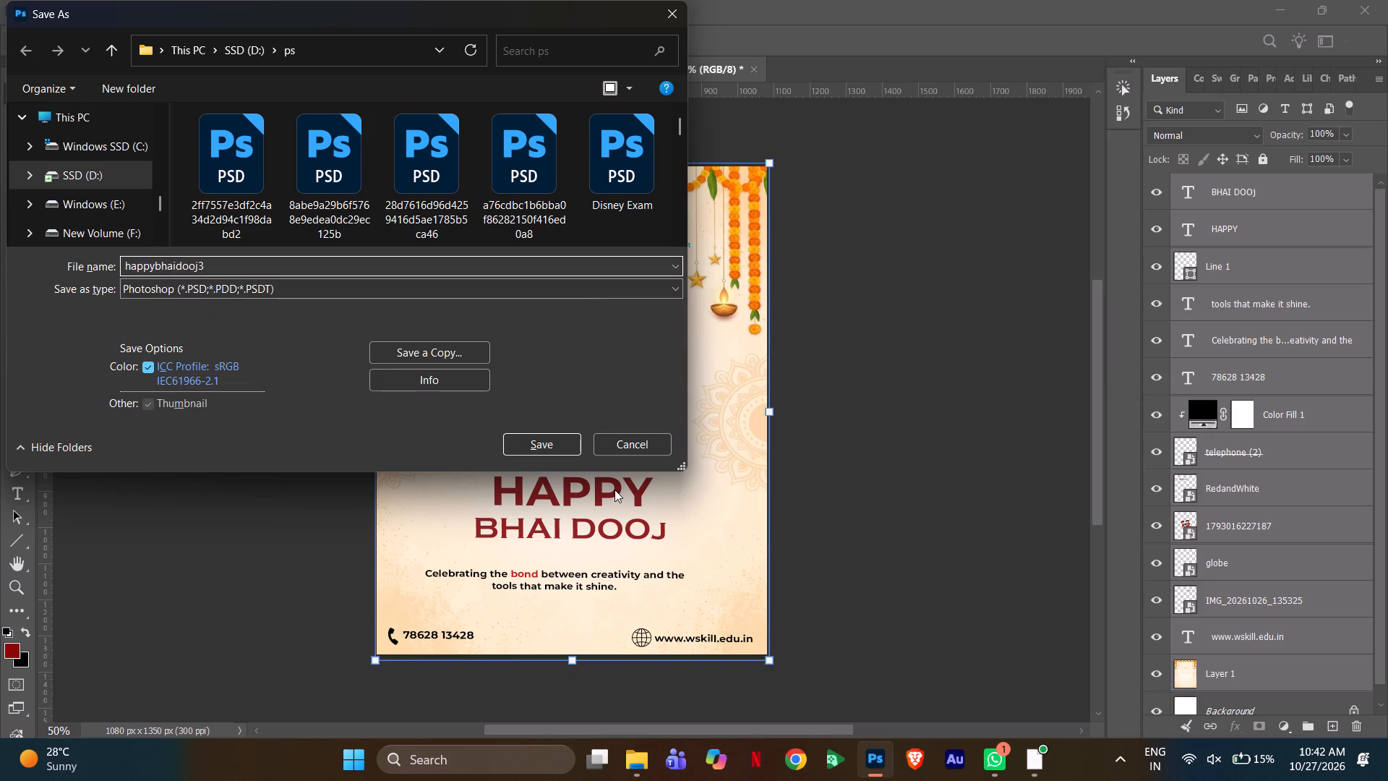
{"action": "key", "text": "BackSpace"}
{"action": "type", "text": ".3"}
{"action": "key", "text": "Return"}
{"action": "key", "text": "Return"}
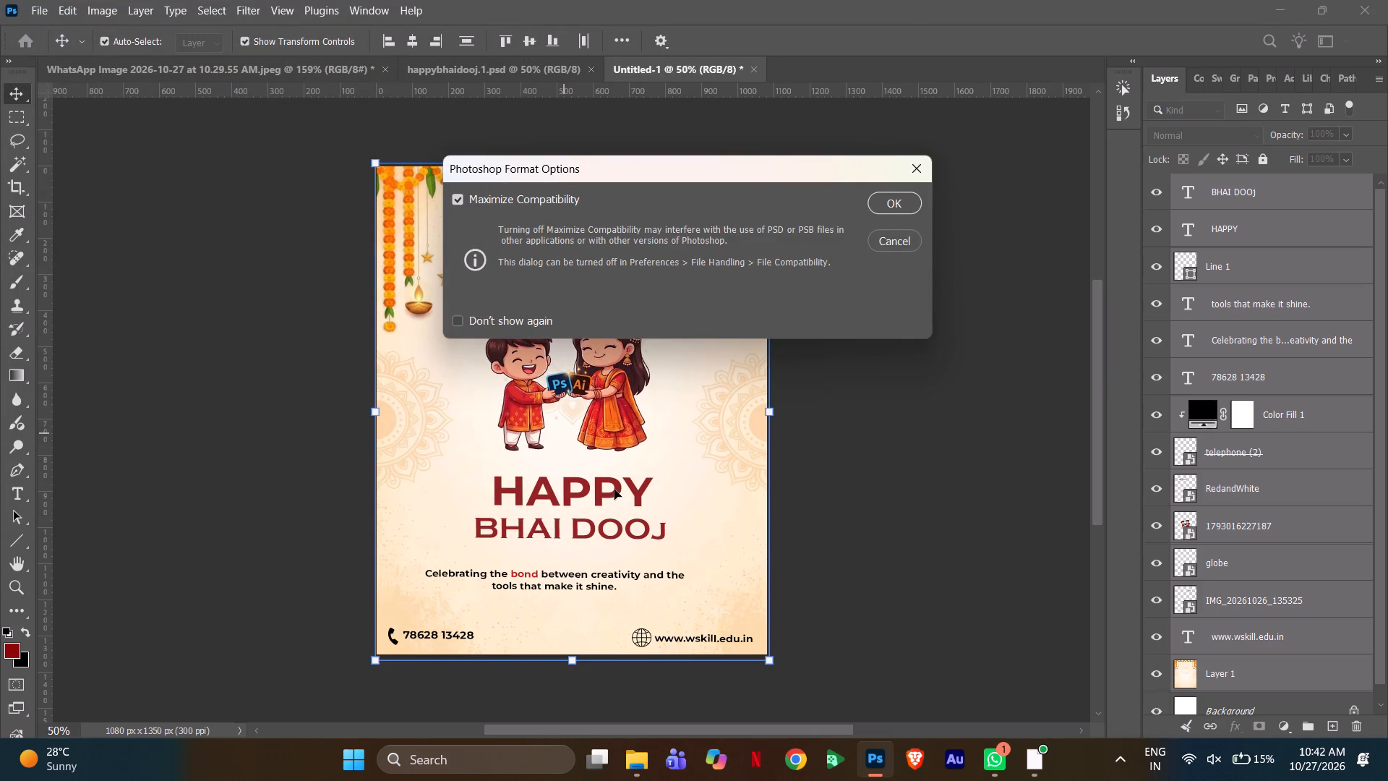
Set up an Export As of the poster in JPG format at quality 7.
{"action": "scroll", "coordinate": [614, 490], "scroll_direction": "up", "scroll_amount": 1}
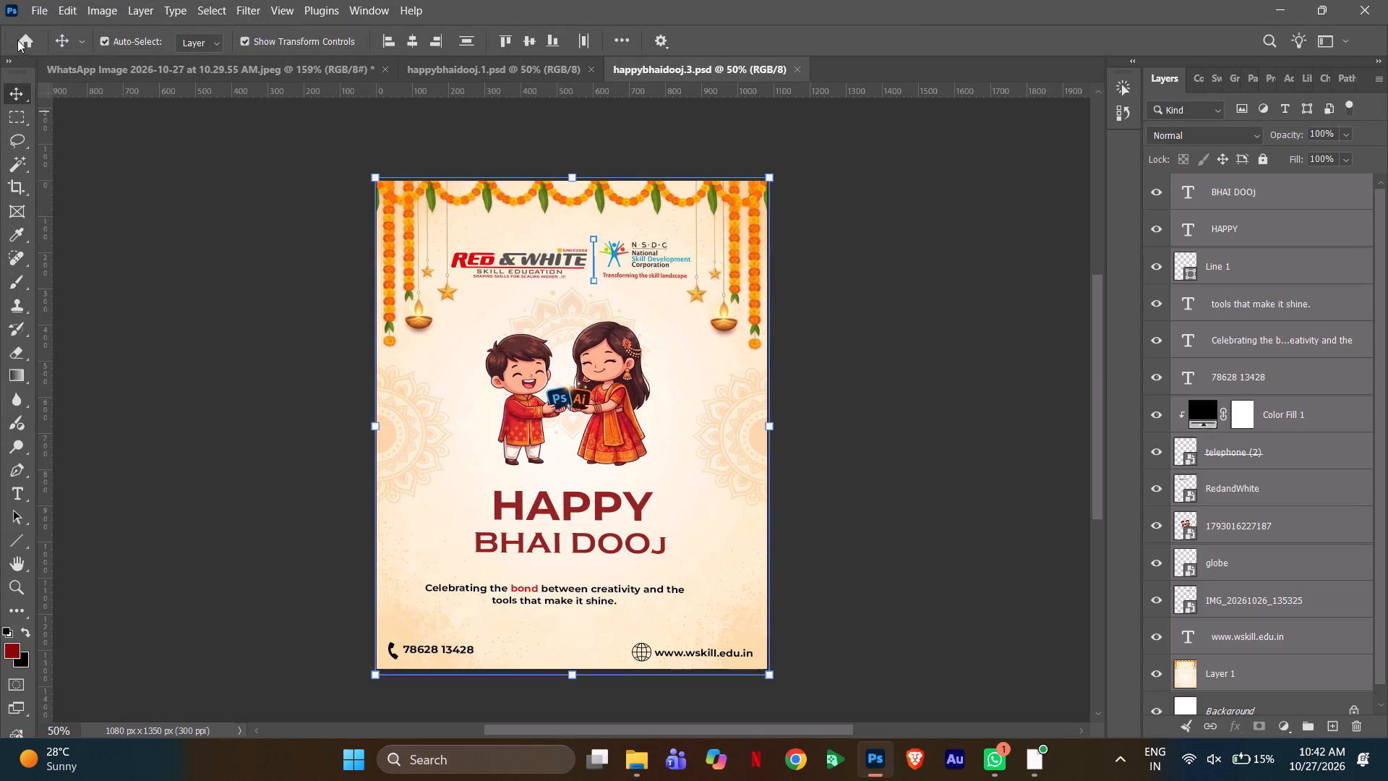
{"action": "left_click", "coordinate": [43, 8]}
{"action": "left_click", "coordinate": [35, 10], "text": "ctrl+alt+shift"}
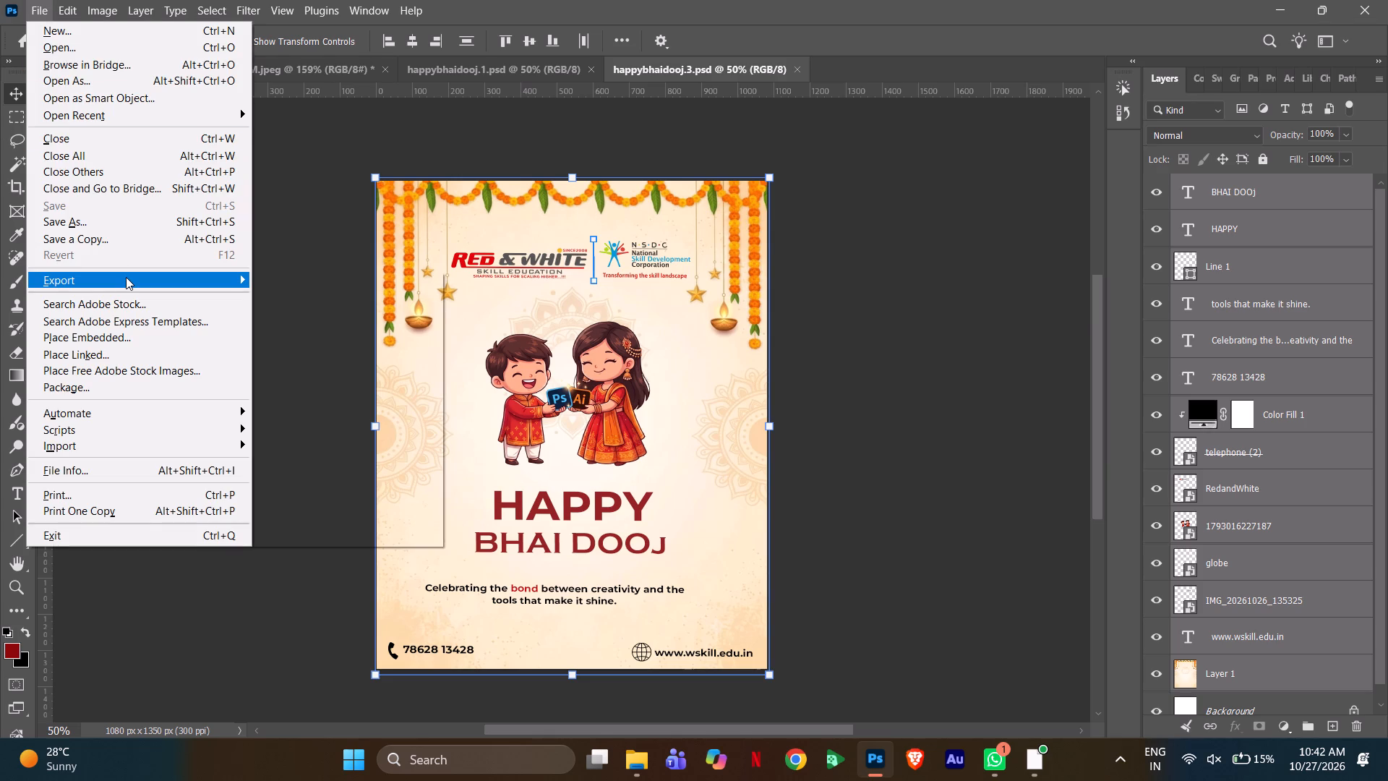
{"action": "key", "text": "ctrl+alt+shift+w"}
{"action": "left_click", "coordinate": [354, 225], "text": "ctrl+alt+shift"}
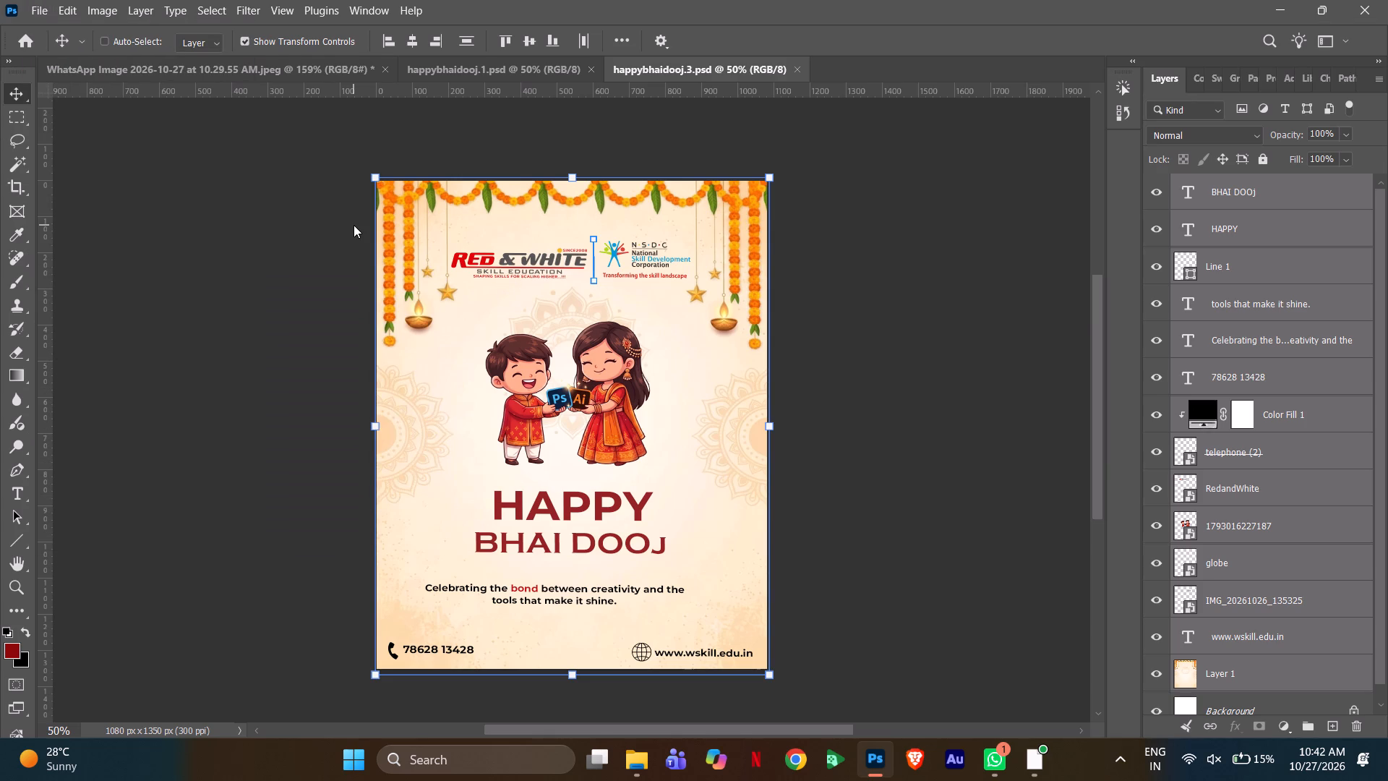
{"action": "key", "text": "ctrl+alt+shift+w"}
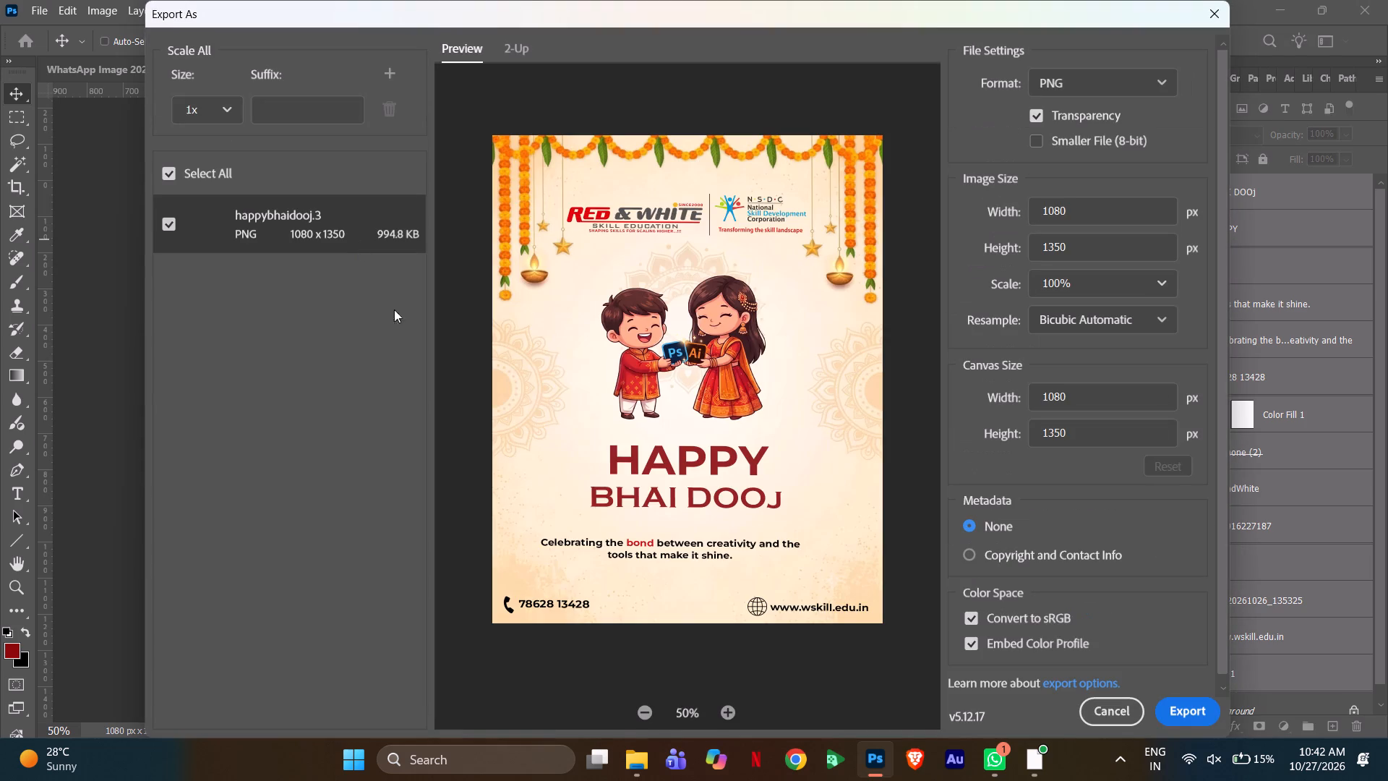
{"action": "left_click", "coordinate": [1123, 85]}
{"action": "left_click", "coordinate": [1105, 135]}
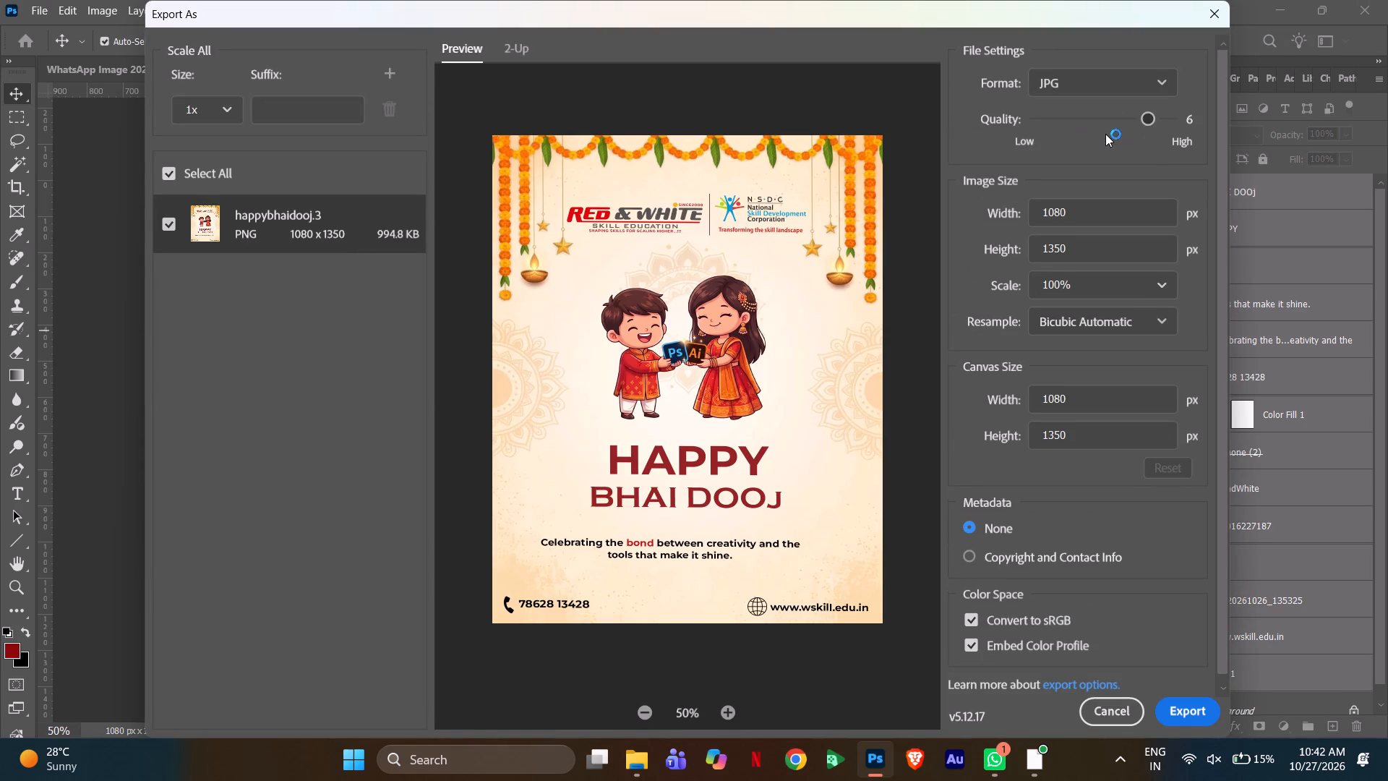
{"action": "left_click_drag", "start_coordinate": [1148, 116], "coordinate": [1186, 111]}
{"action": "left_click_drag", "start_coordinate": [1152, 120], "coordinate": [1197, 119]}
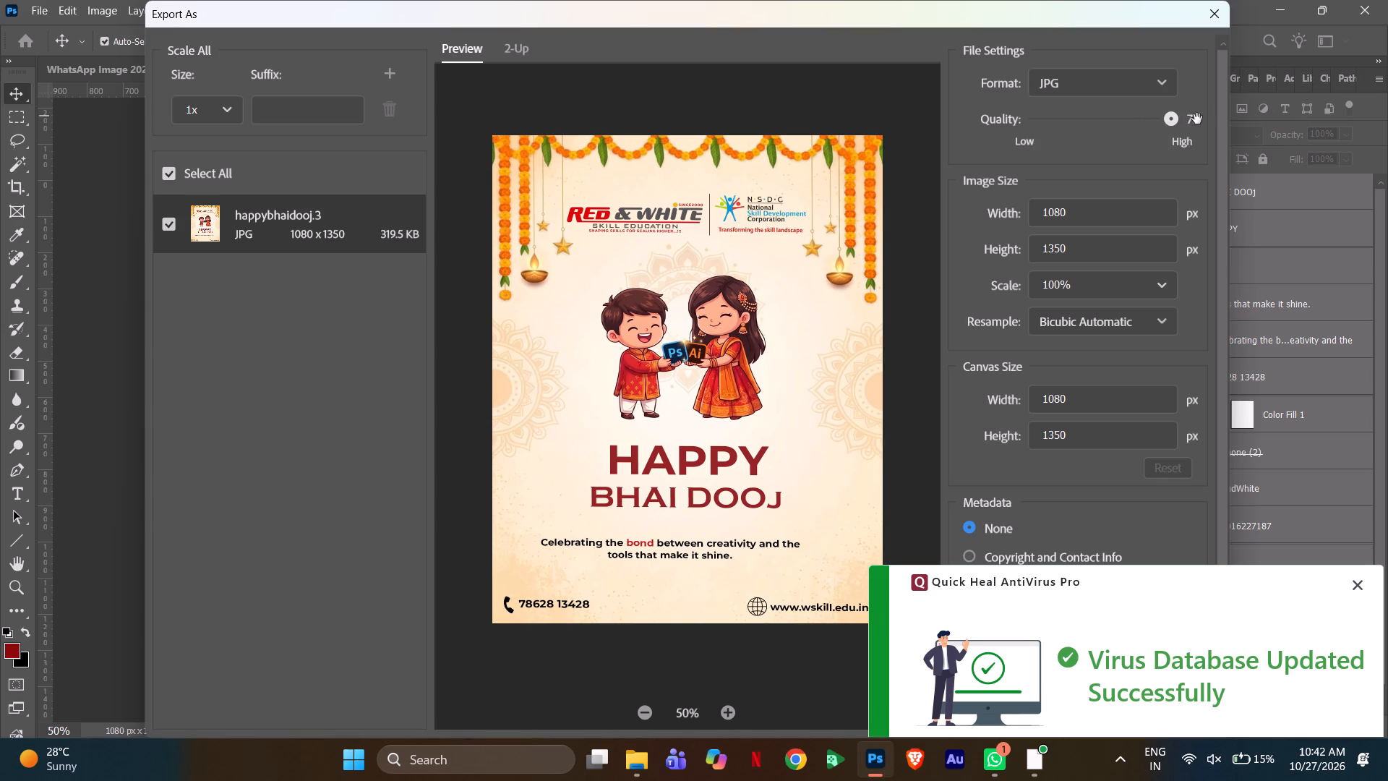
Export the poster as a JPG at quality 7 into the ps folder under the file name happybhaidooj3.
{"action": "left_click_drag", "start_coordinate": [1197, 119], "coordinate": [1211, 120]}
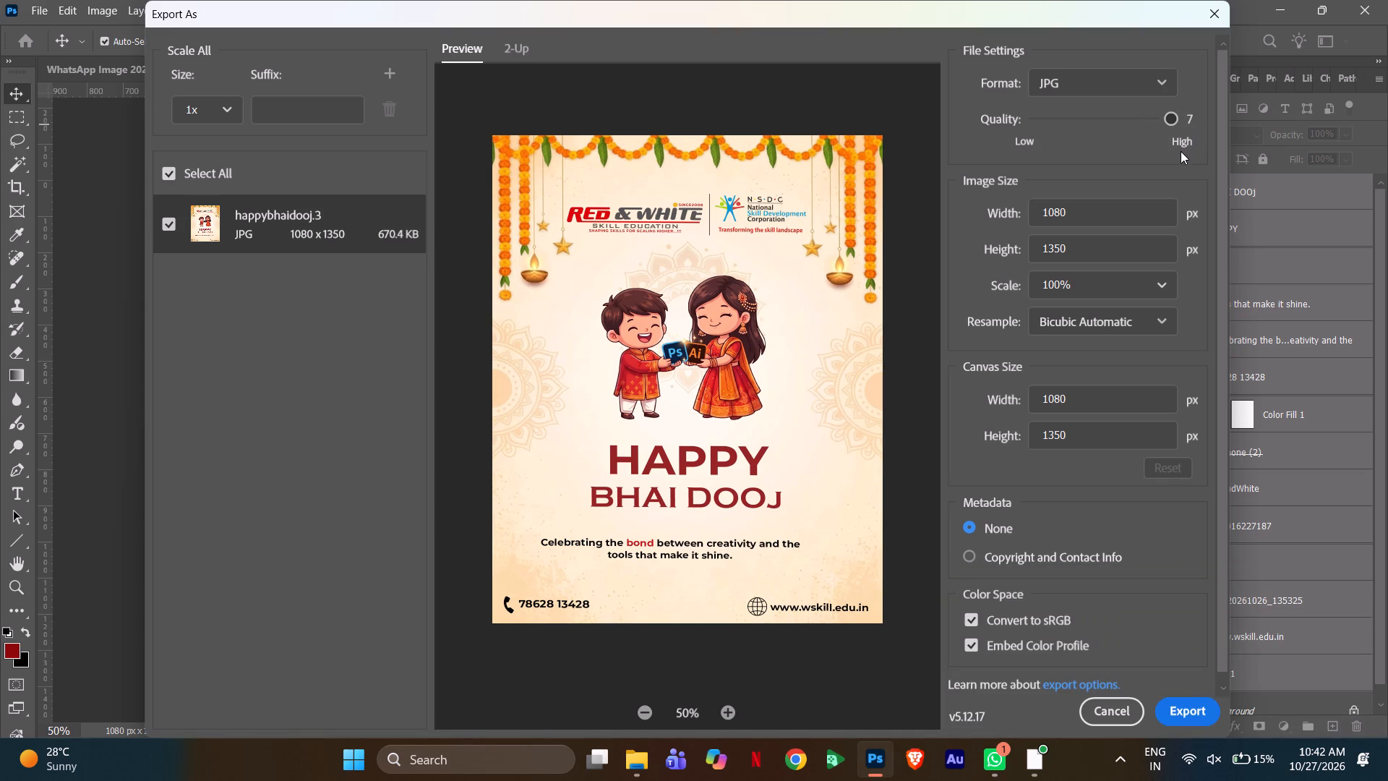
{"action": "left_click", "coordinate": [1193, 720]}
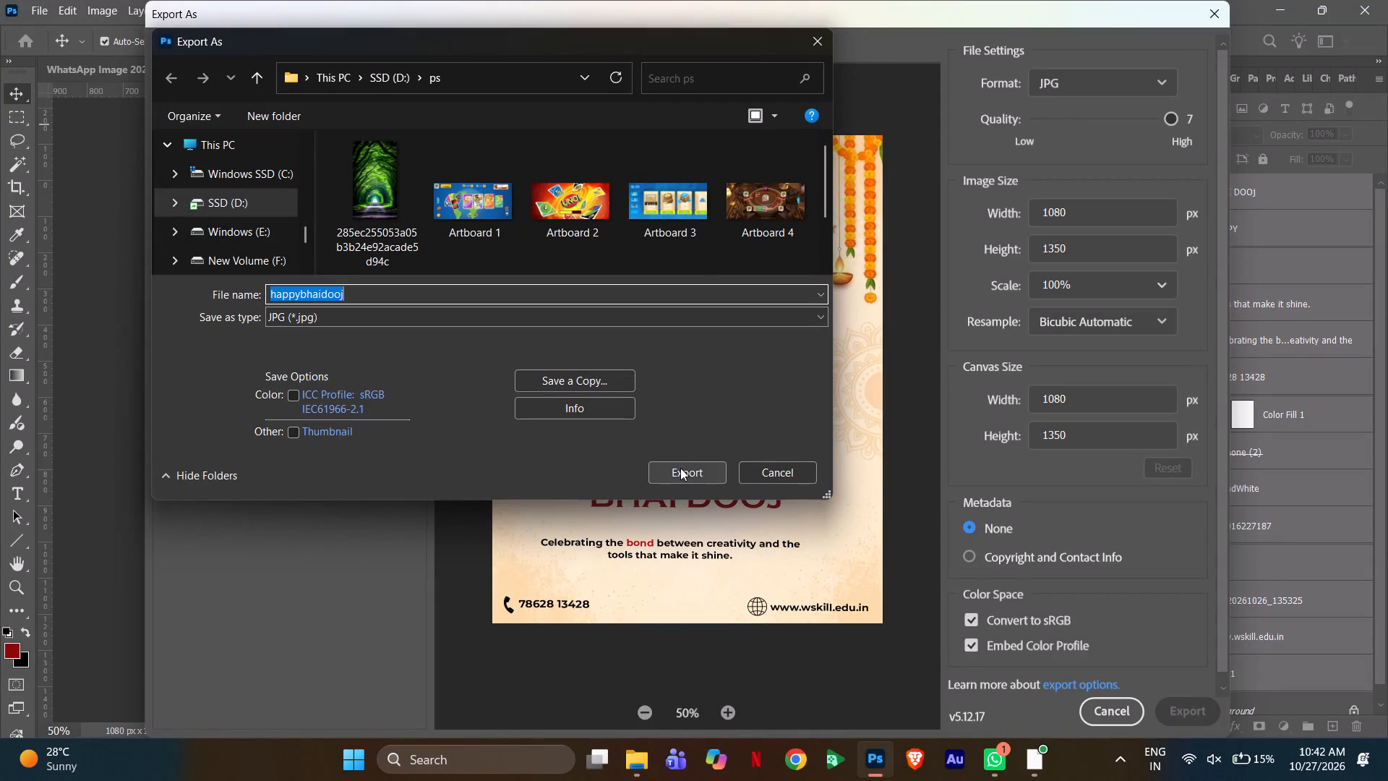
{"action": "key", "text": "Right"}
{"action": "key", "text": "3"}
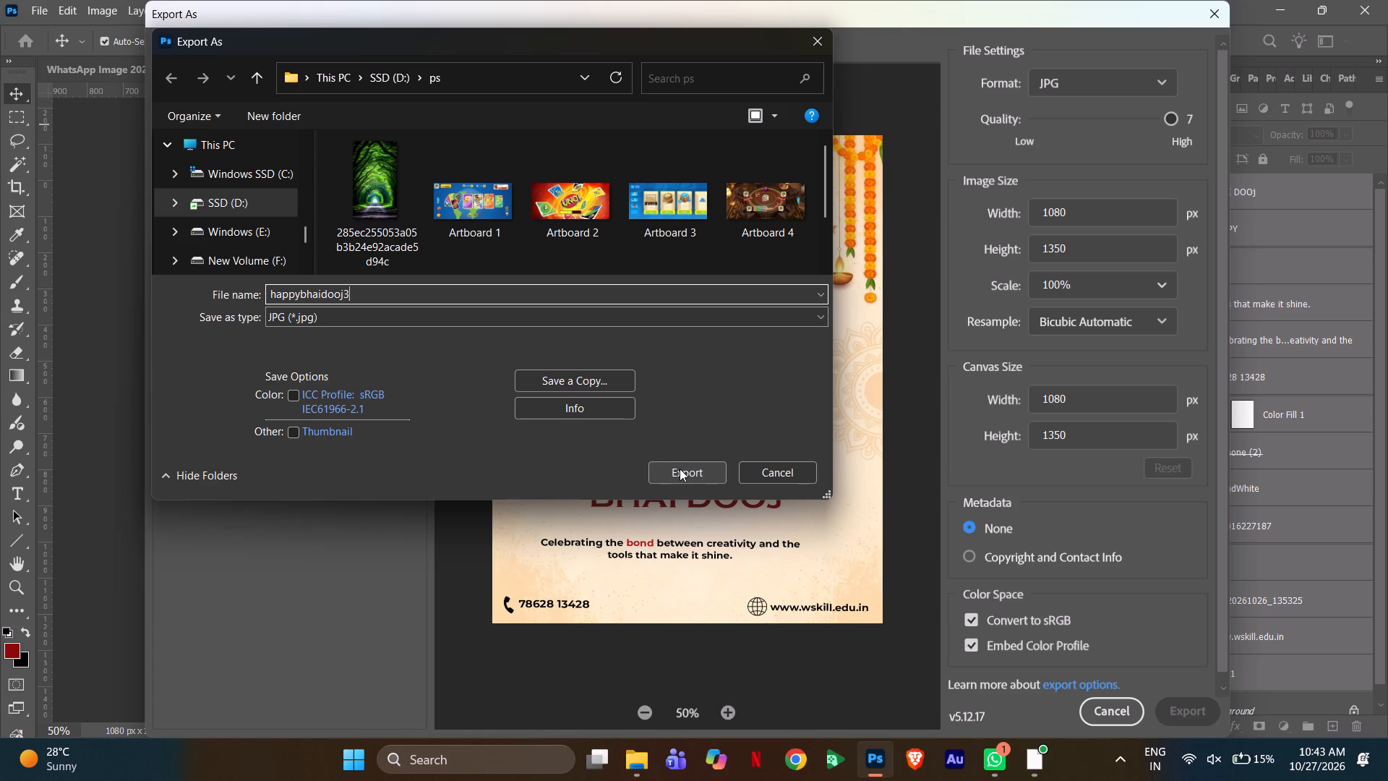
{"action": "key", "text": "Return"}
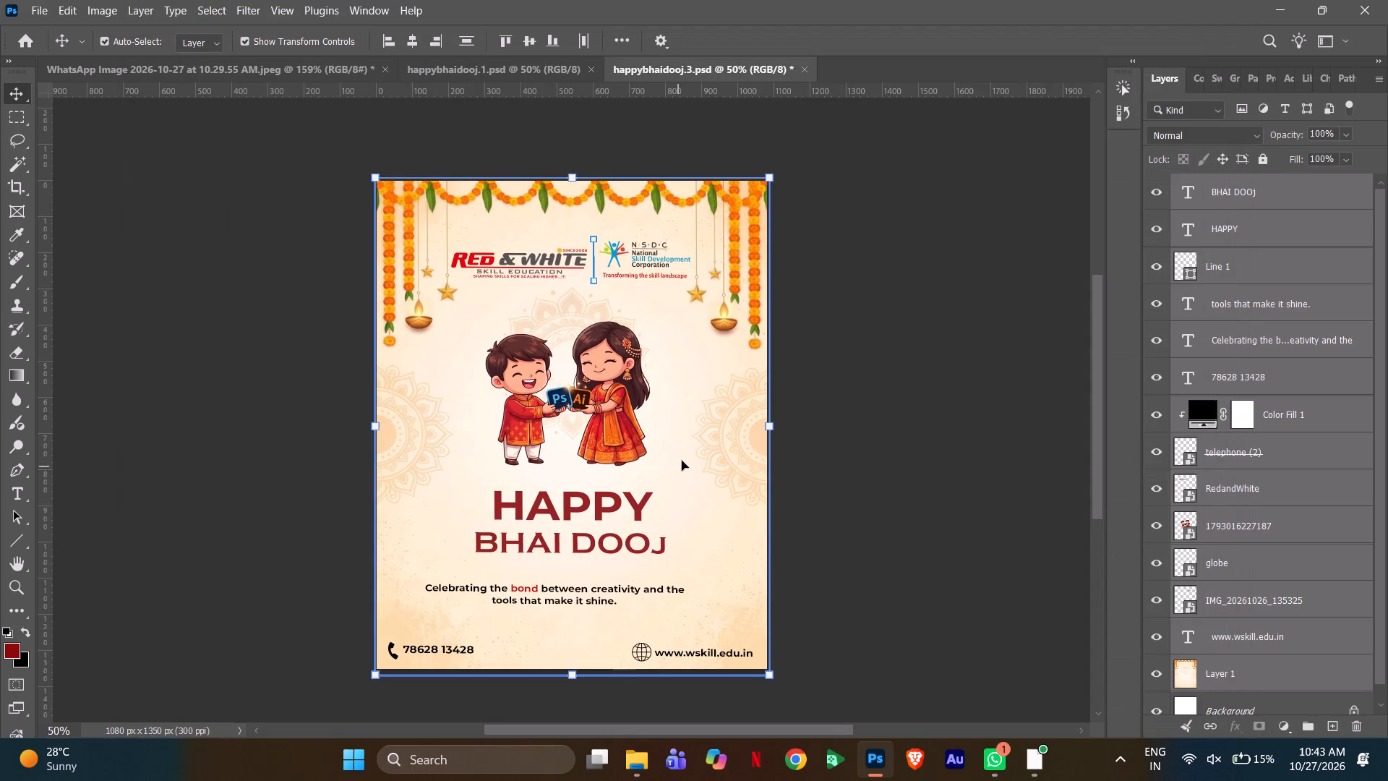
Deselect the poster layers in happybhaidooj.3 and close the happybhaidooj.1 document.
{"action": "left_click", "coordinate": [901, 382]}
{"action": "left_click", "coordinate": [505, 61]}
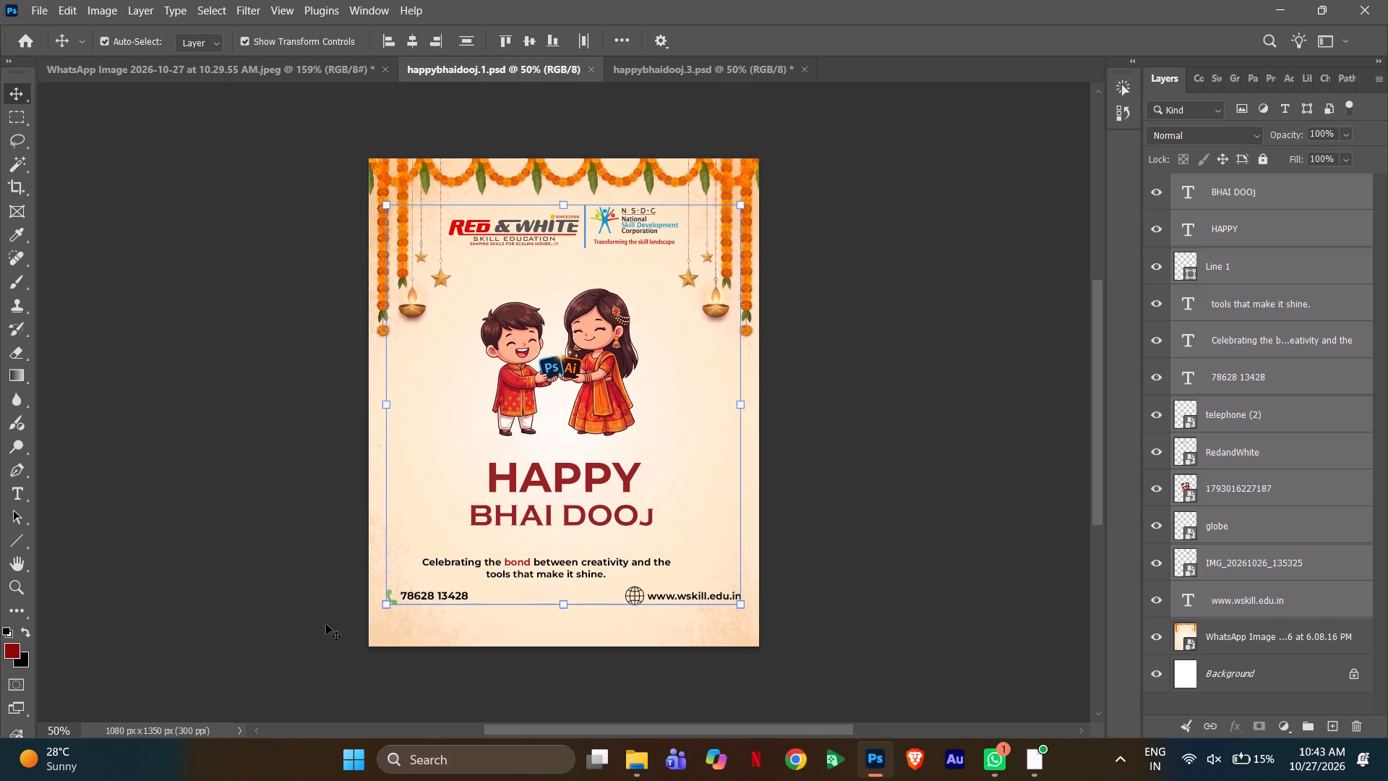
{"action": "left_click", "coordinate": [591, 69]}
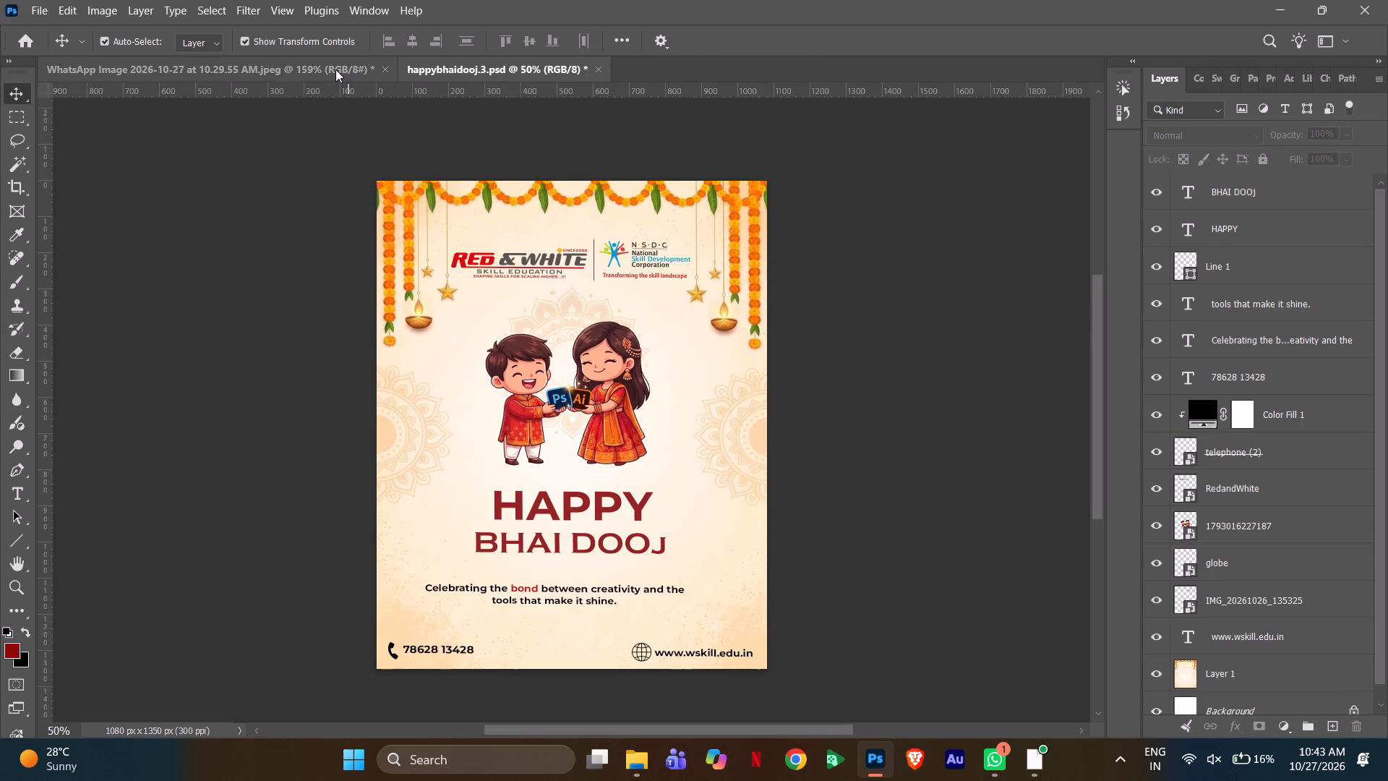
Close the WhatsApp Image 2026-10-27 document without saving its changes.
{"action": "left_click", "coordinate": [335, 69]}
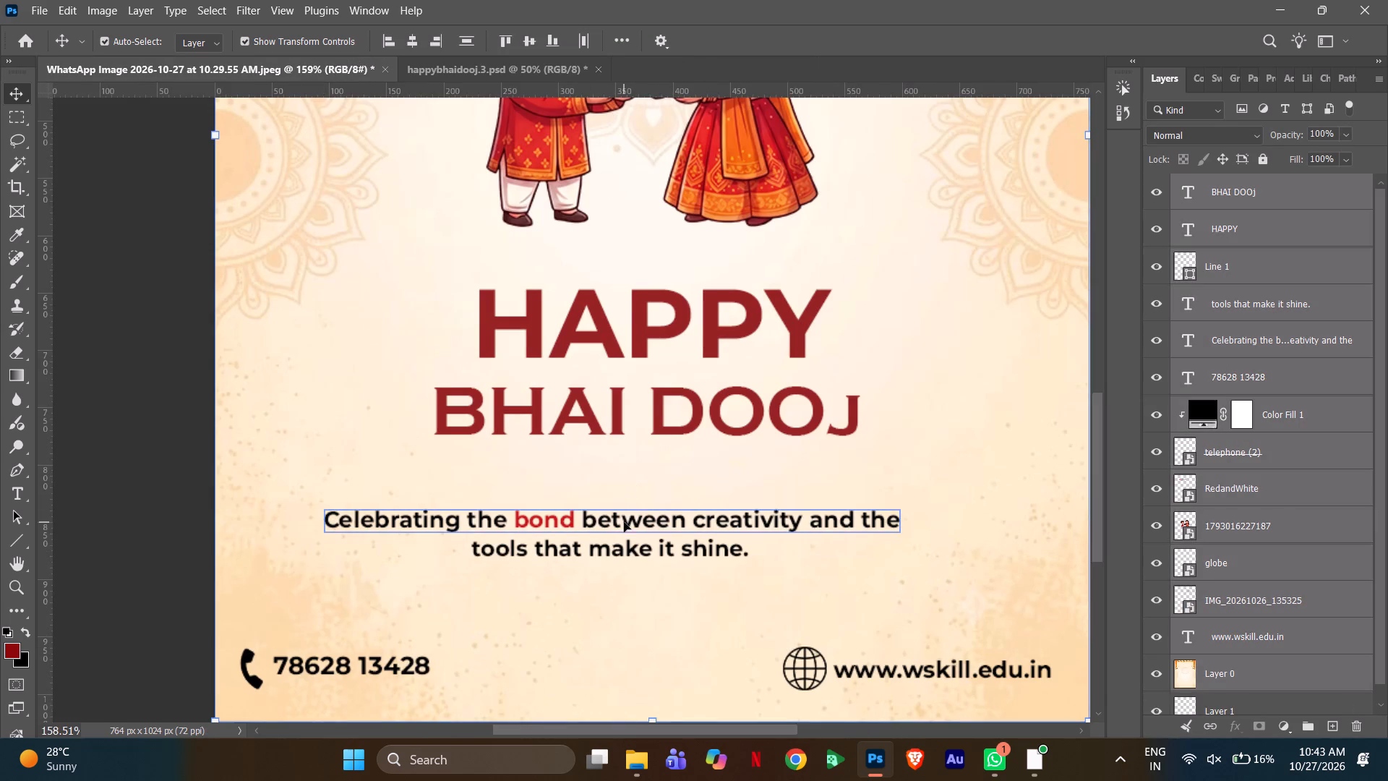
{"action": "scroll", "coordinate": [625, 532], "scroll_direction": "down", "scroll_amount": 3}
{"action": "scroll", "coordinate": [627, 530], "scroll_direction": "up", "scroll_amount": 6}
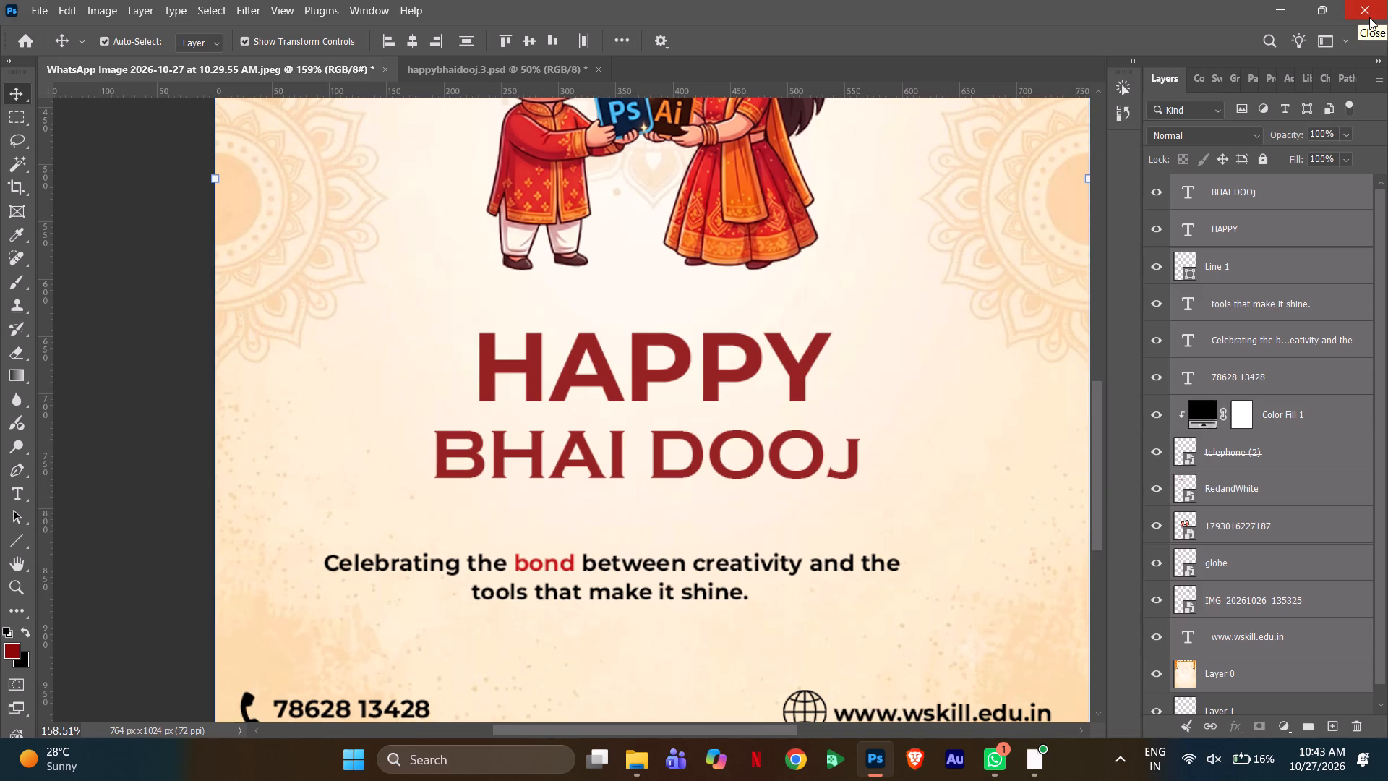
{"action": "left_click", "coordinate": [385, 67]}
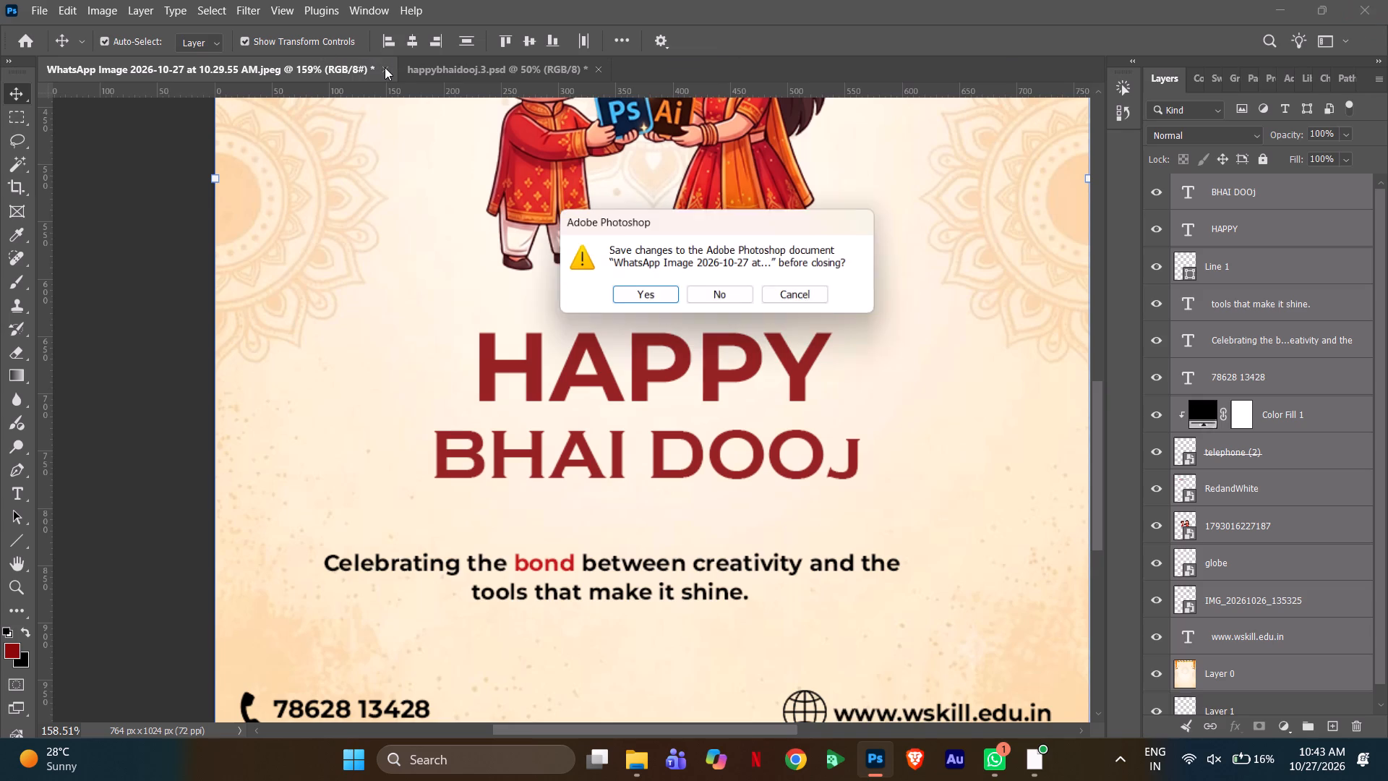
{"action": "left_click", "coordinate": [701, 298]}
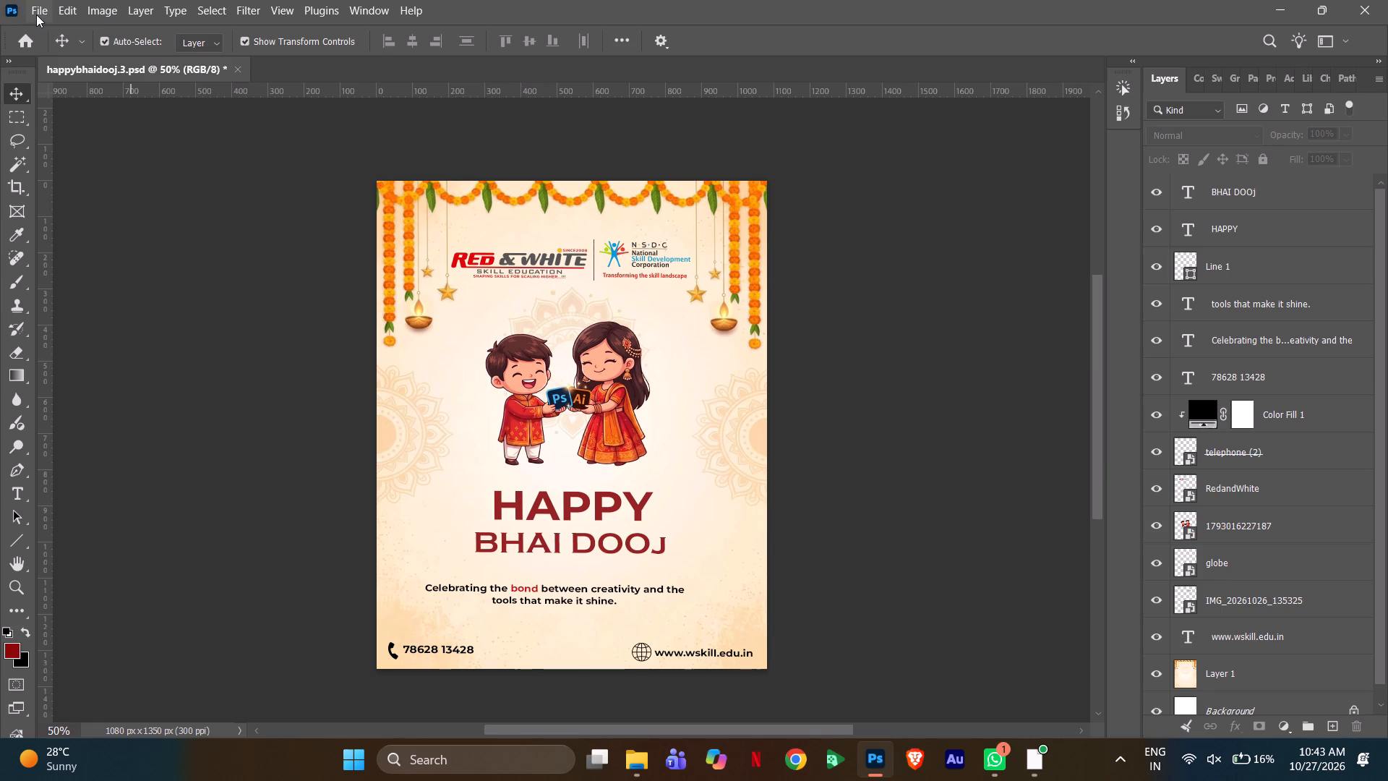
Open happybhaidooj.1 from the recent files on the Home screen.
{"action": "left_click", "coordinate": [25, 41]}
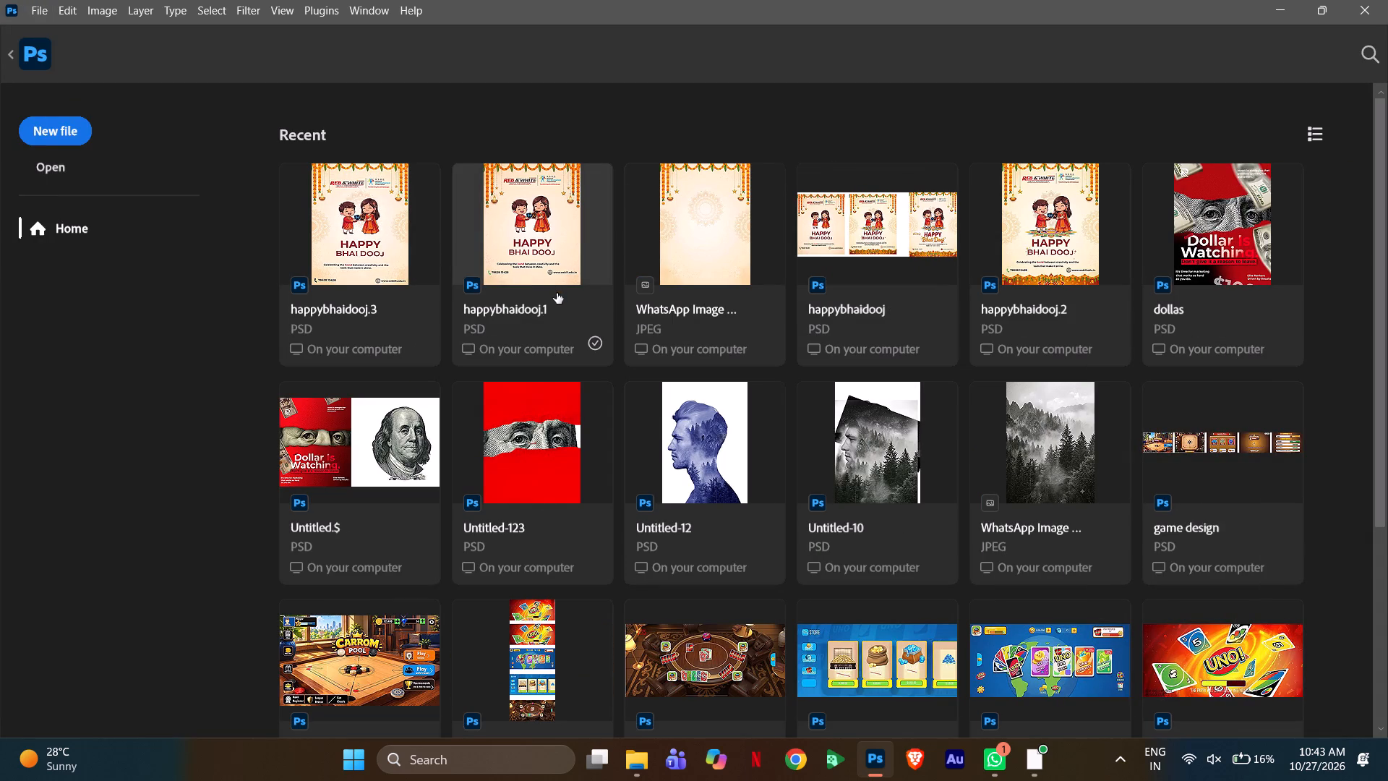
{"action": "right_click_drag", "start_coordinate": [727, 310], "coordinate": [727, 317]}
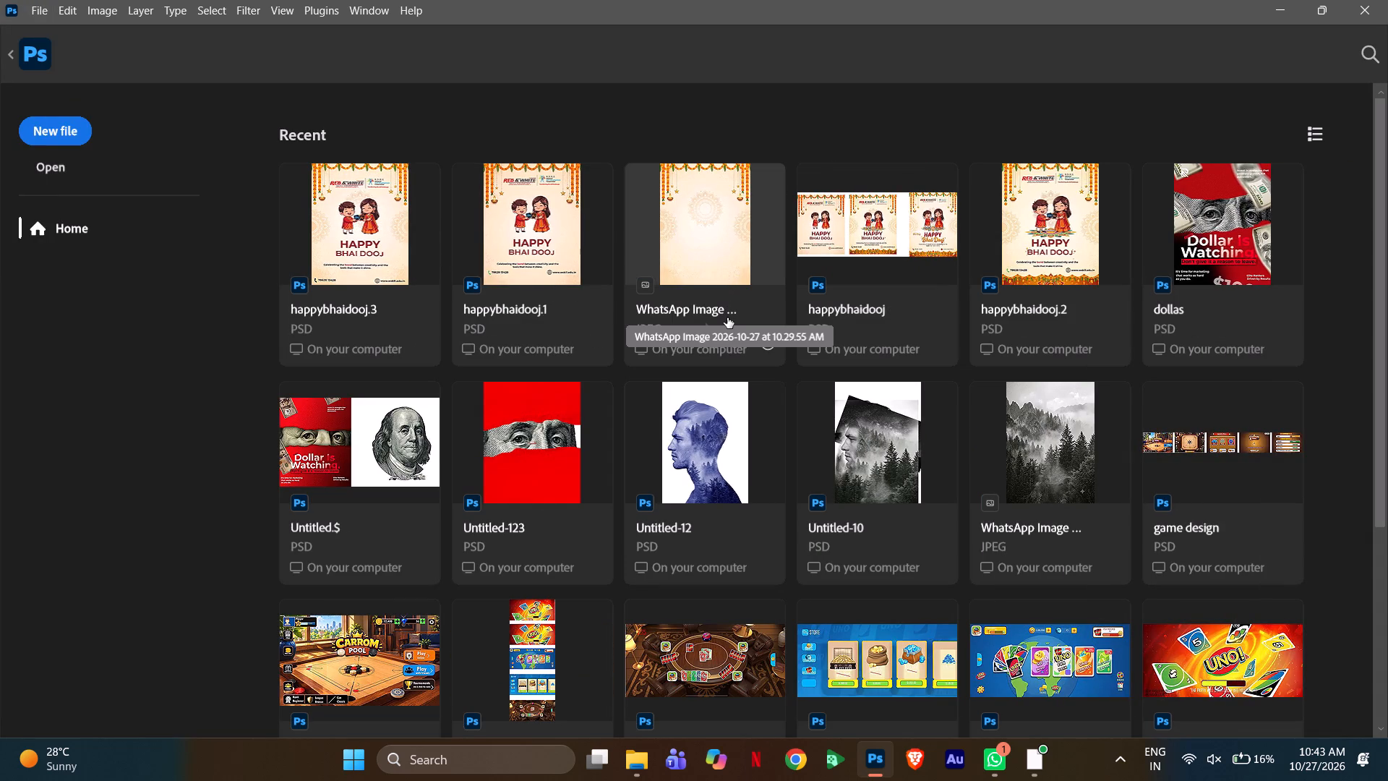
{"action": "right_click", "coordinate": [727, 317]}
{"action": "right_click", "coordinate": [727, 317]}
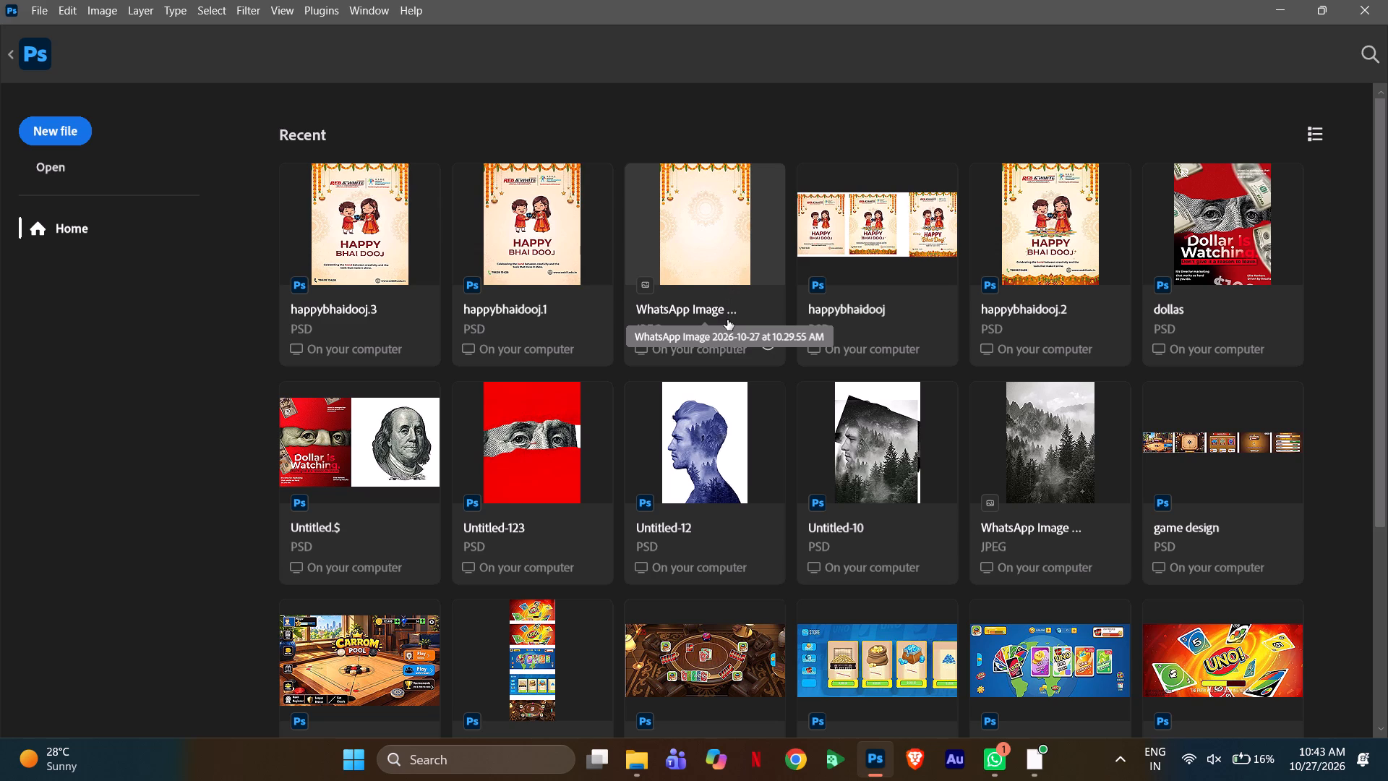
{"action": "right_click", "coordinate": [727, 320]}
{"action": "right_click_drag", "start_coordinate": [725, 325], "coordinate": [741, 341]}
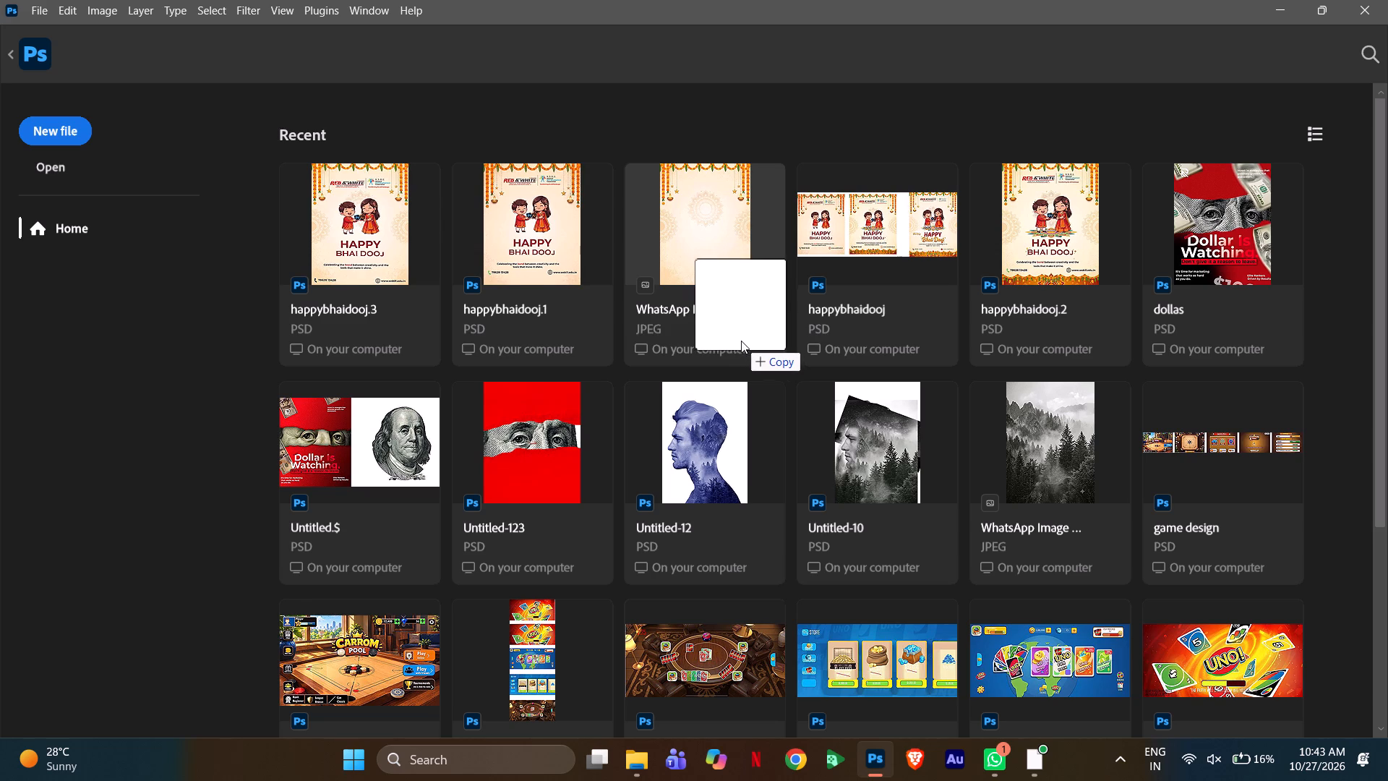
{"action": "right_click_drag", "start_coordinate": [741, 341], "coordinate": [715, 309]}
{"action": "right_click", "coordinate": [715, 309]}
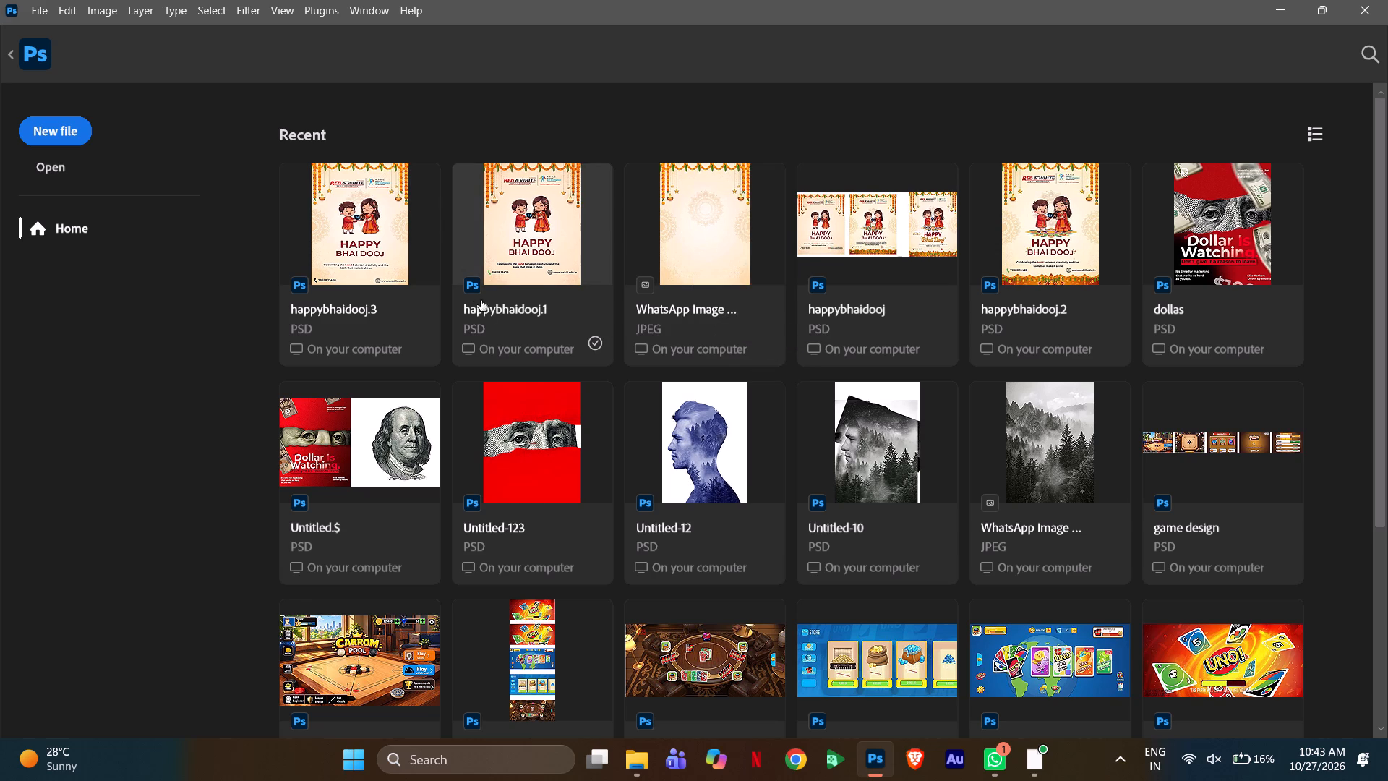
{"action": "double_click", "coordinate": [517, 262]}
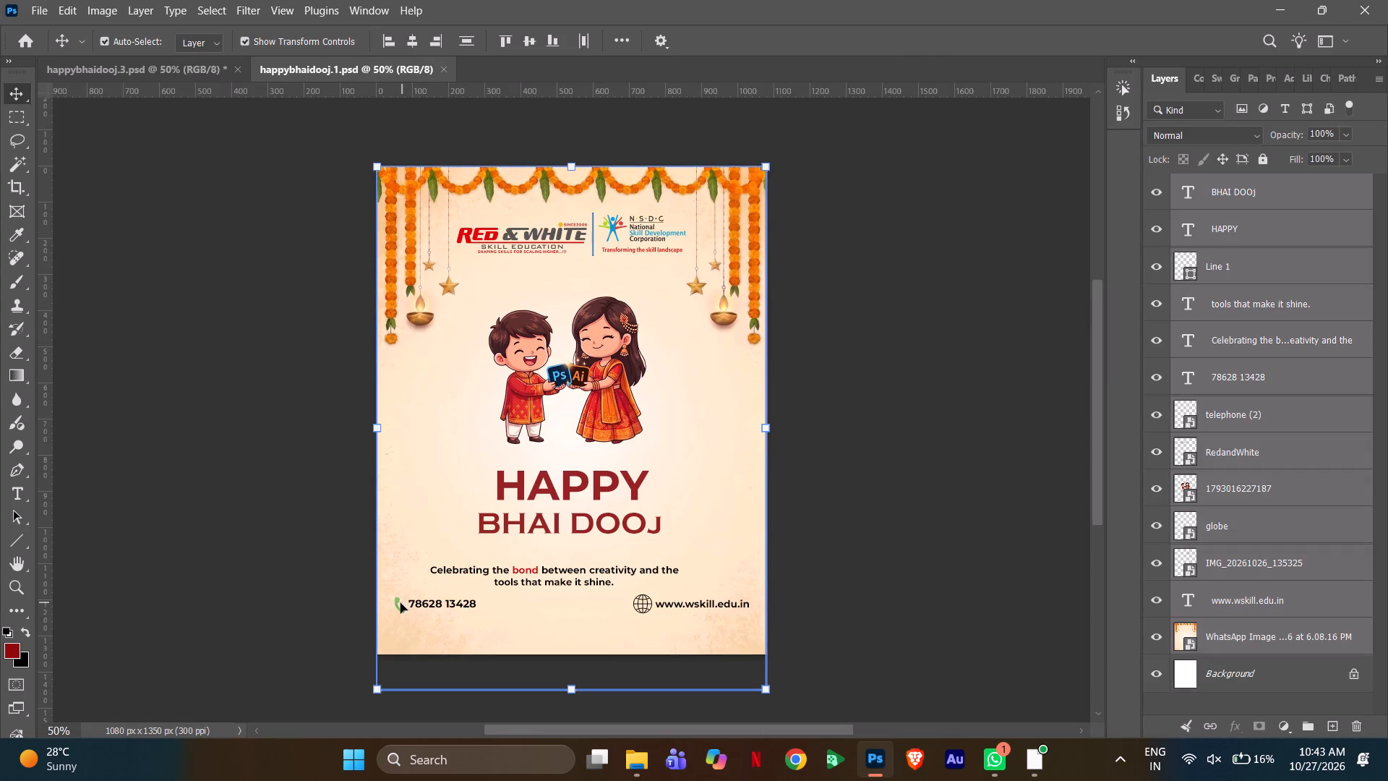
Clear the multi-layer selection and select only the telephone icon beside the phone number in happybhaidooj.1.
{"action": "left_click", "coordinate": [399, 605]}
{"action": "left_click", "coordinate": [399, 605]}
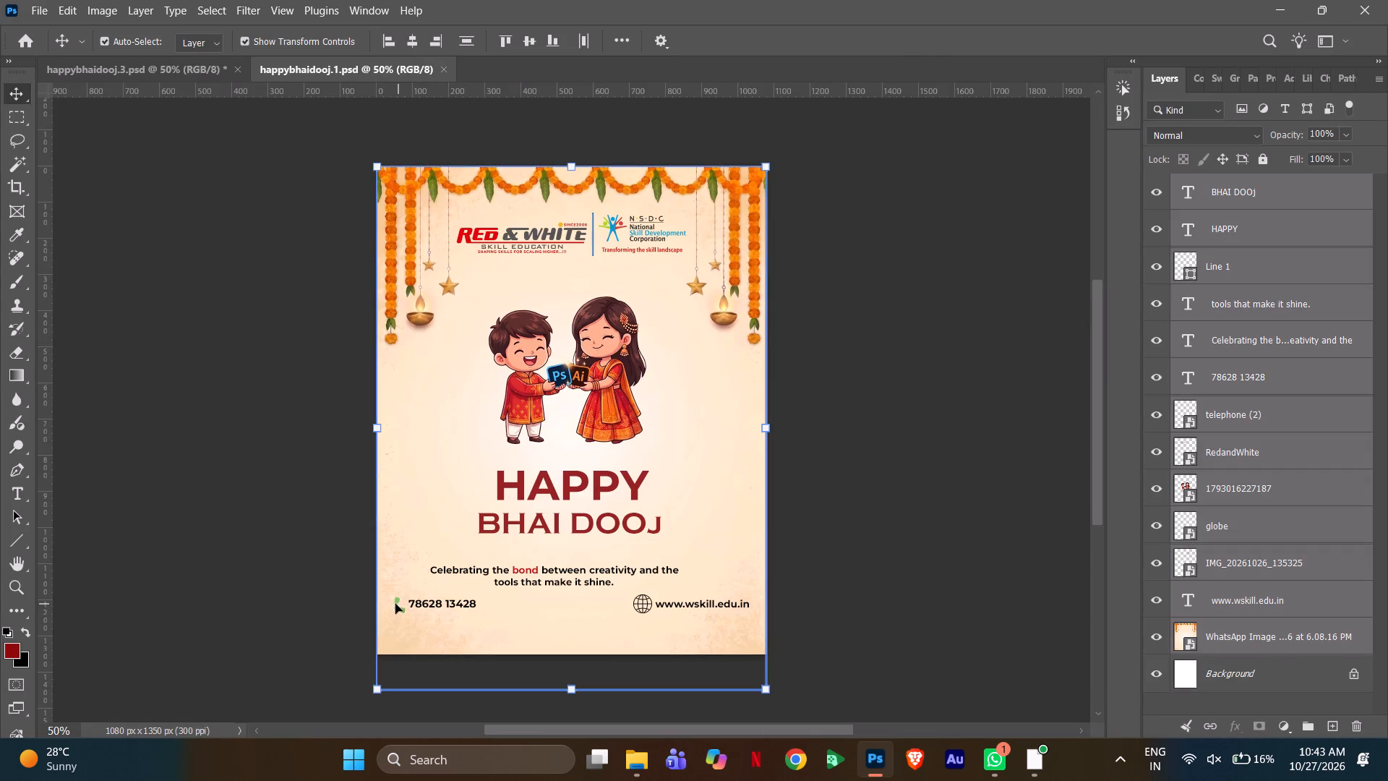
{"action": "left_click", "coordinate": [333, 586]}
{"action": "left_click", "coordinate": [400, 610]}
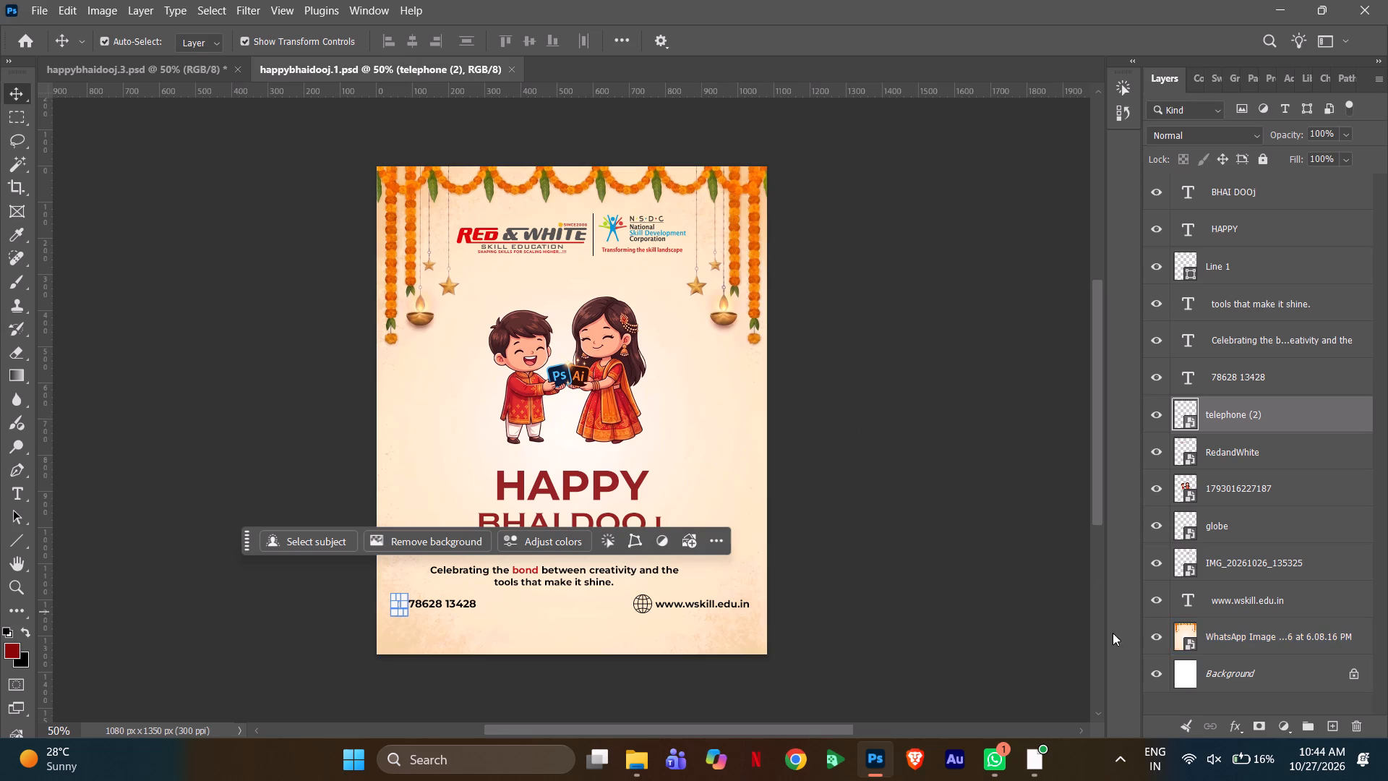
In happybhaidooj.1, add a black (000000) solid color fill above the telephone (2) layer and clip it to that icon.
{"action": "left_click", "coordinate": [1332, 726]}
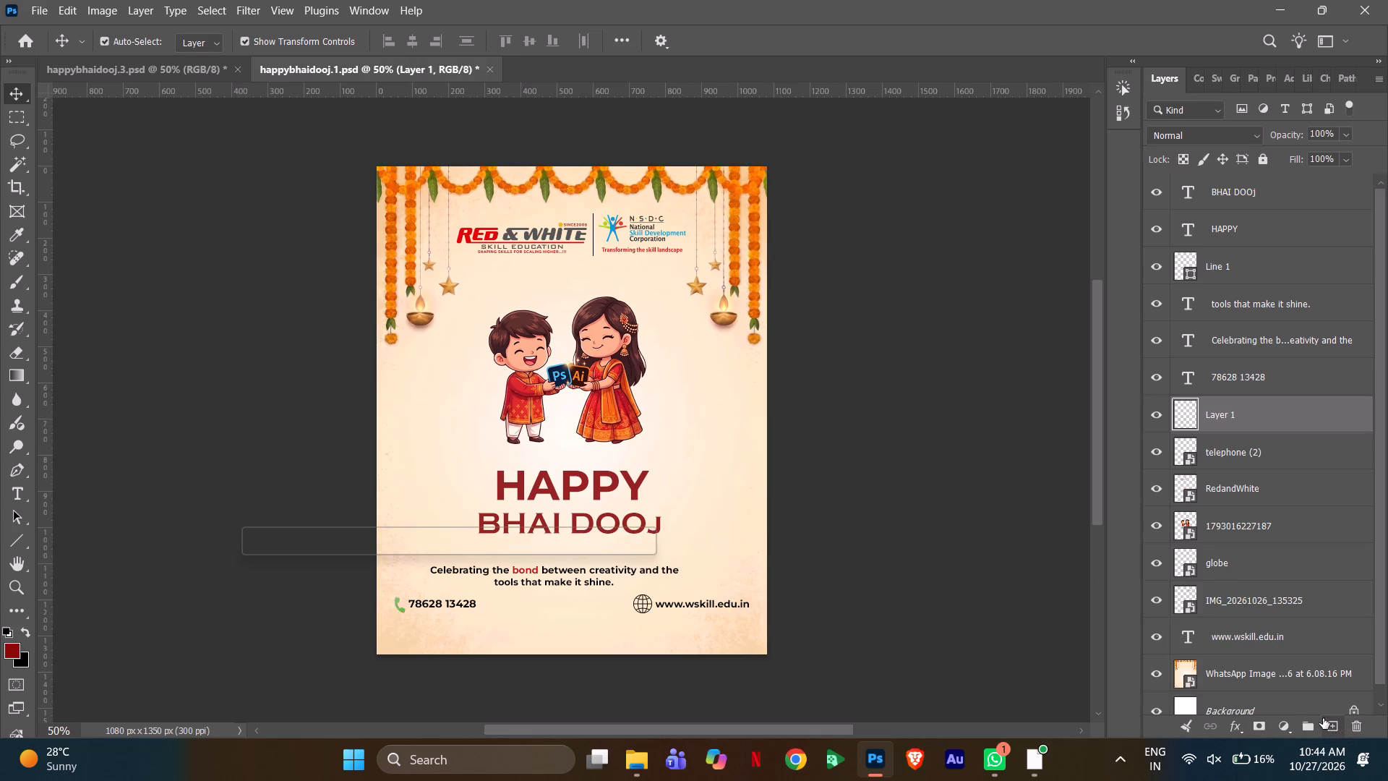
{"action": "left_click", "coordinate": [1285, 727]}
{"action": "left_click", "coordinate": [1275, 689]}
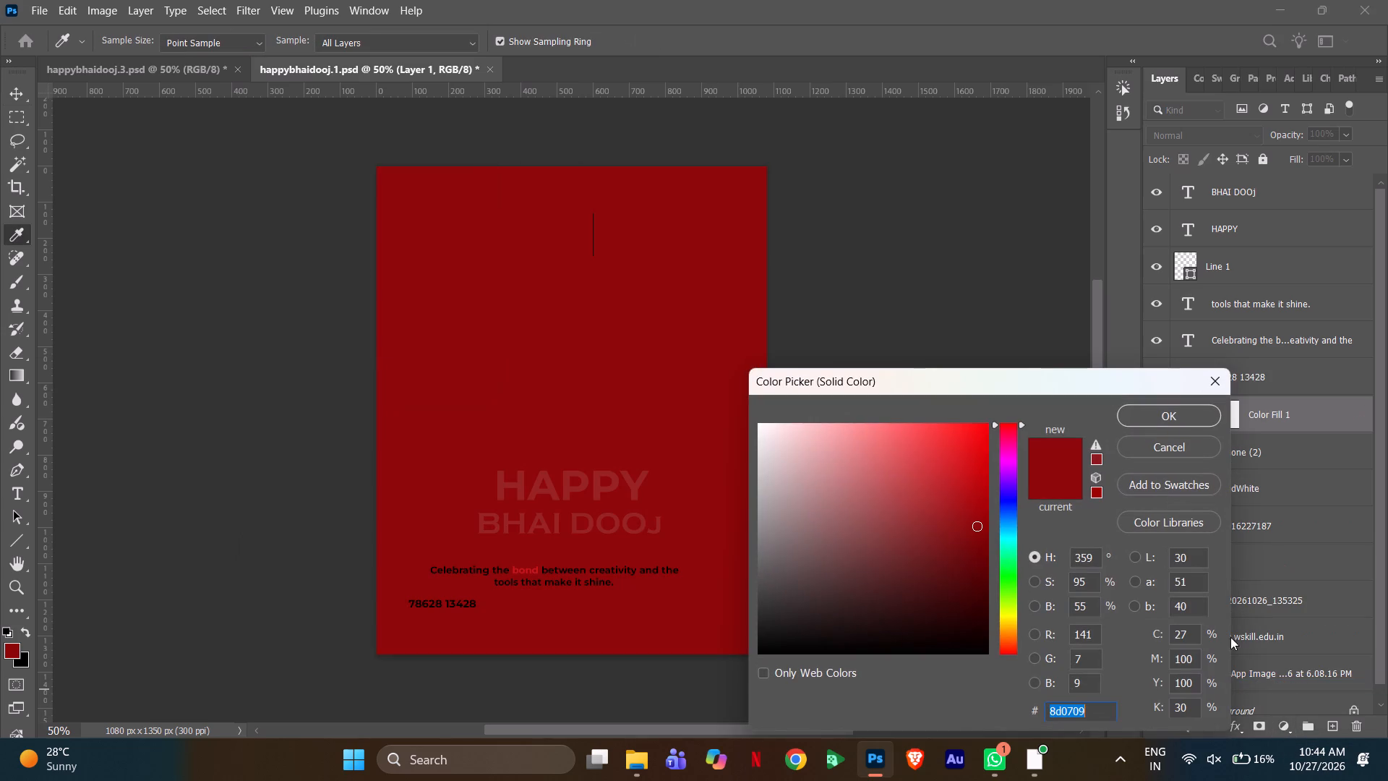
{"action": "left_click_drag", "start_coordinate": [969, 541], "coordinate": [690, 681]}
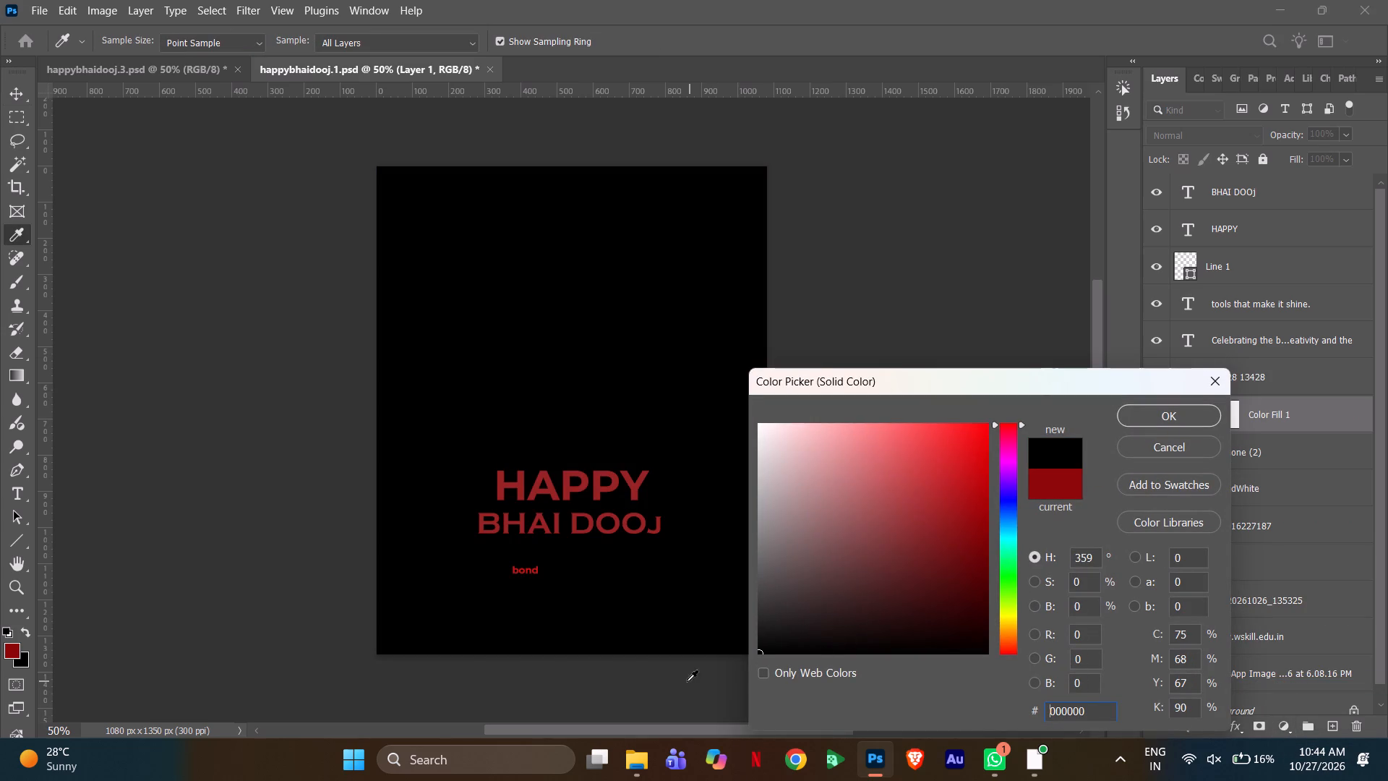
{"action": "left_click", "coordinate": [1166, 412]}
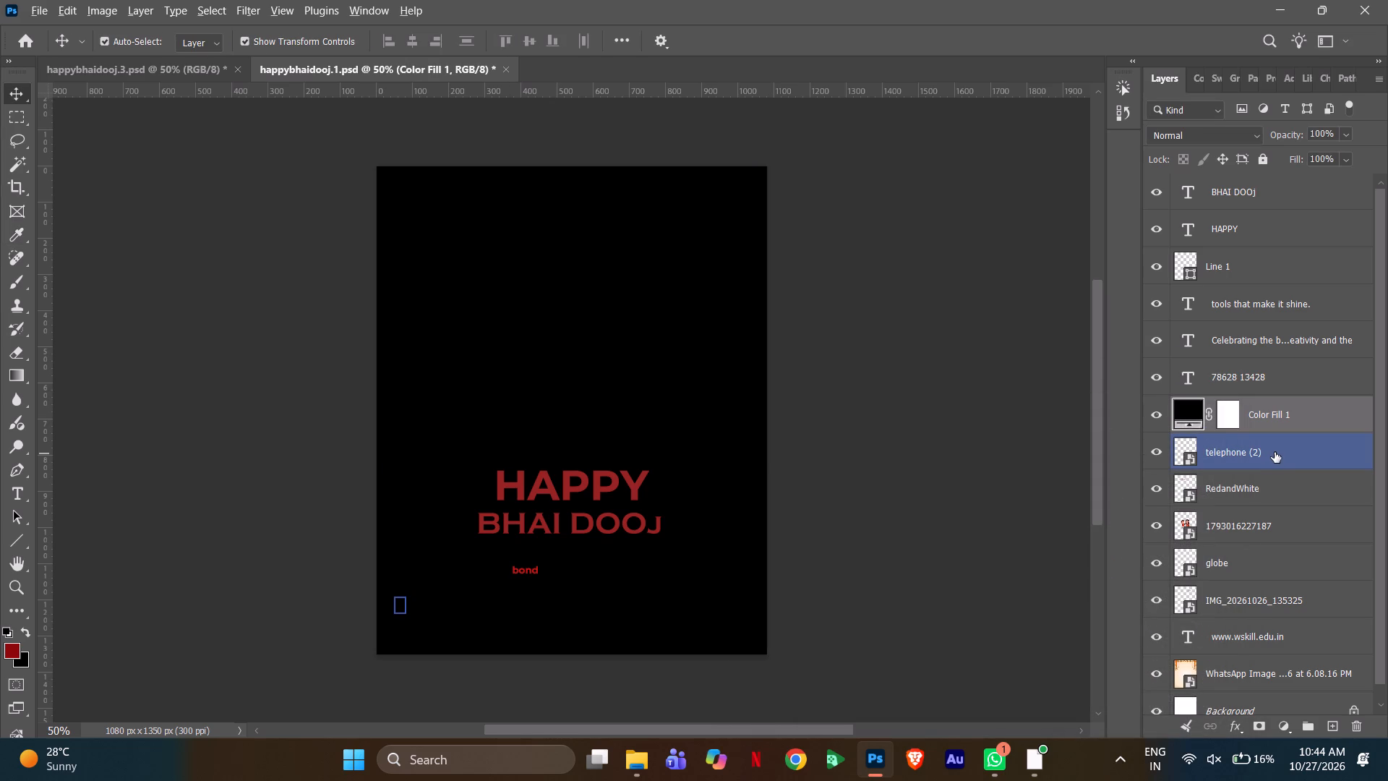
{"action": "left_click", "coordinate": [1248, 436], "text": "alt"}
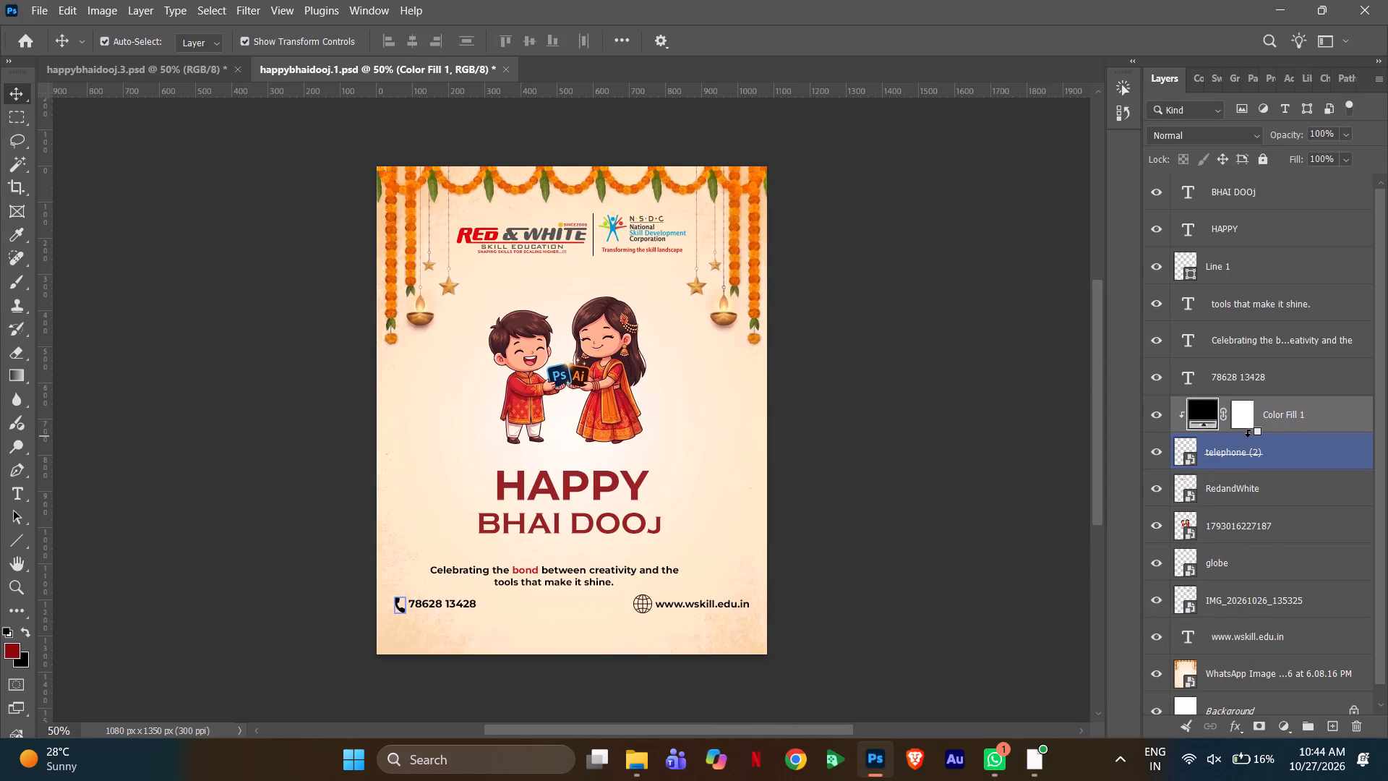
{"action": "left_click", "coordinate": [867, 433]}
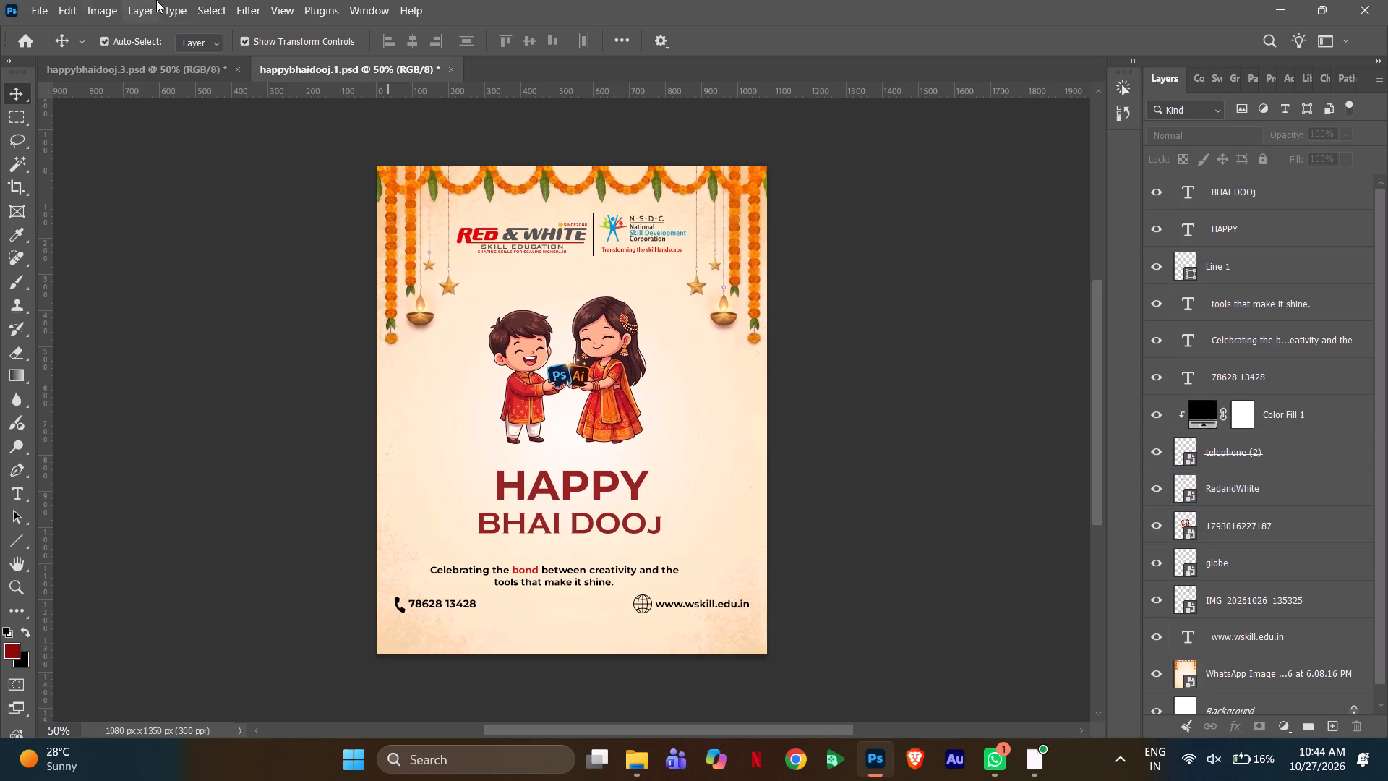
Open happybhaidooj.2 from the recent files.
{"action": "left_click", "coordinate": [22, 35]}
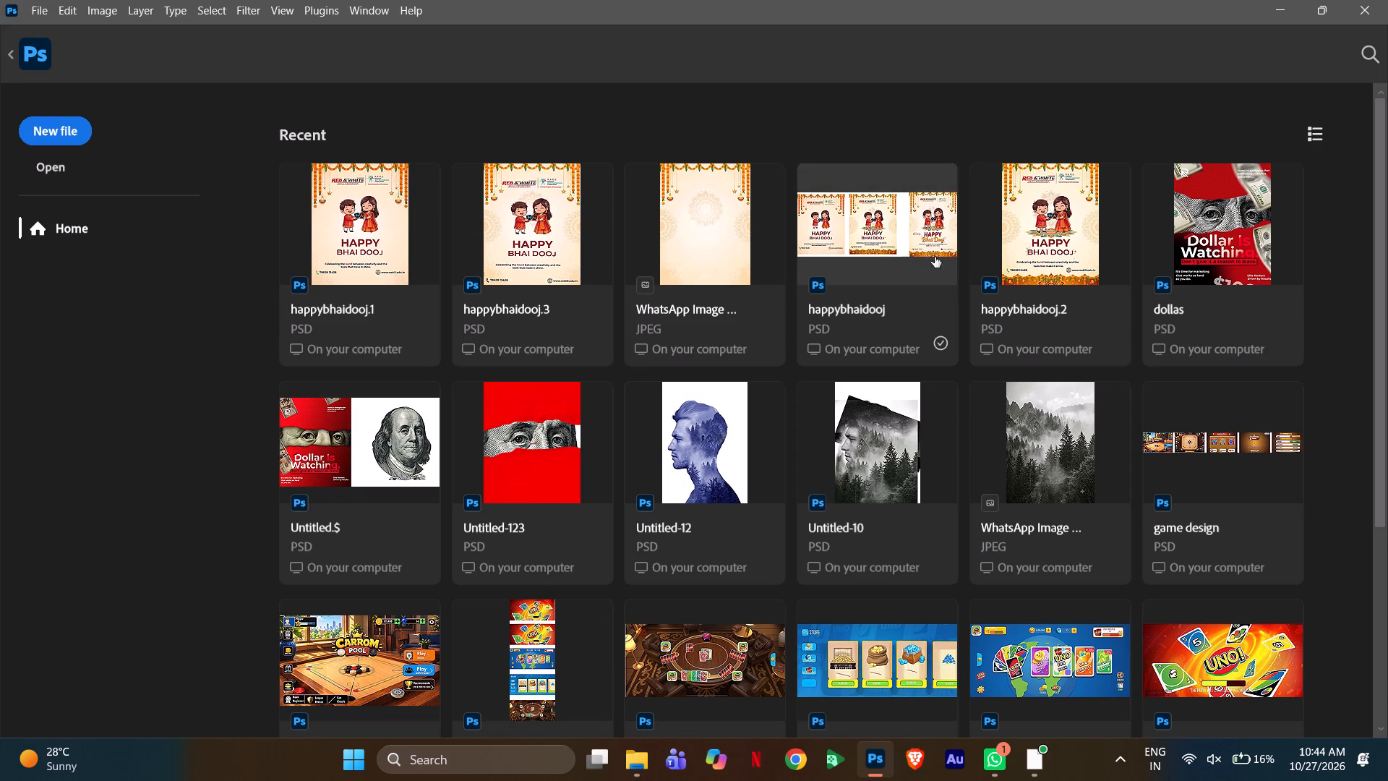
{"action": "left_click", "coordinate": [1017, 257]}
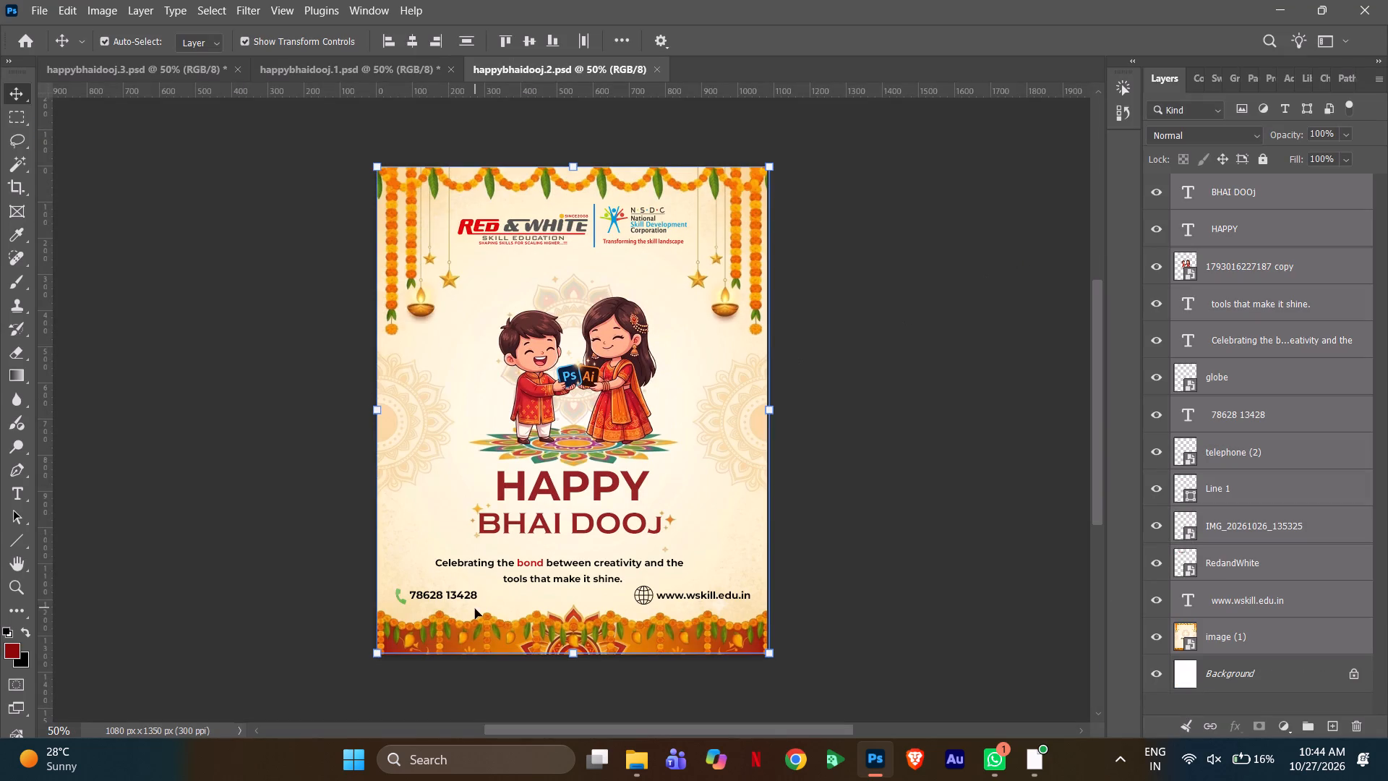
Select the green telephone icon and recolor it with a black (000000) solid color fill clipped to the telephone (2) layer.
{"action": "left_click", "coordinate": [399, 600]}
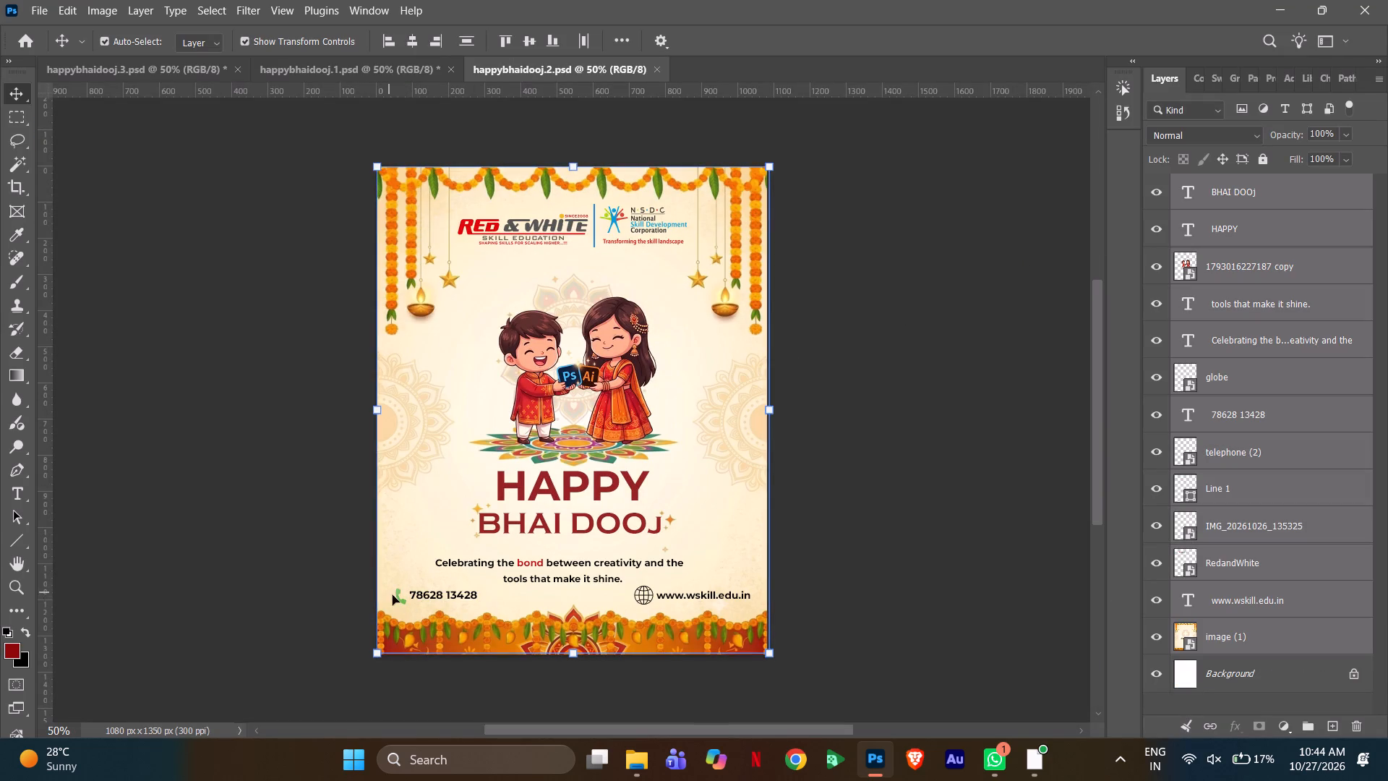
{"action": "left_click", "coordinate": [401, 600]}
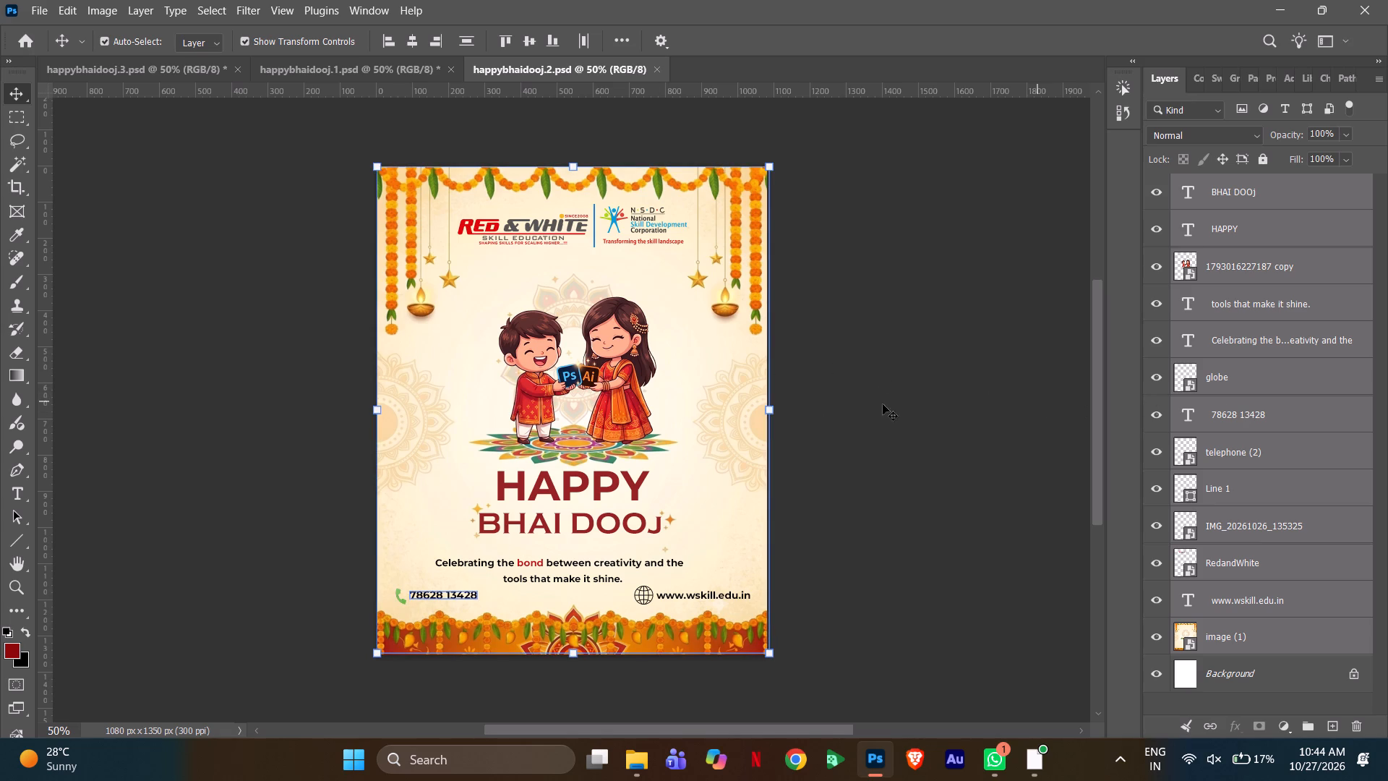
{"action": "double_click", "coordinate": [400, 602]}
{"action": "triple_click", "coordinate": [400, 602]}
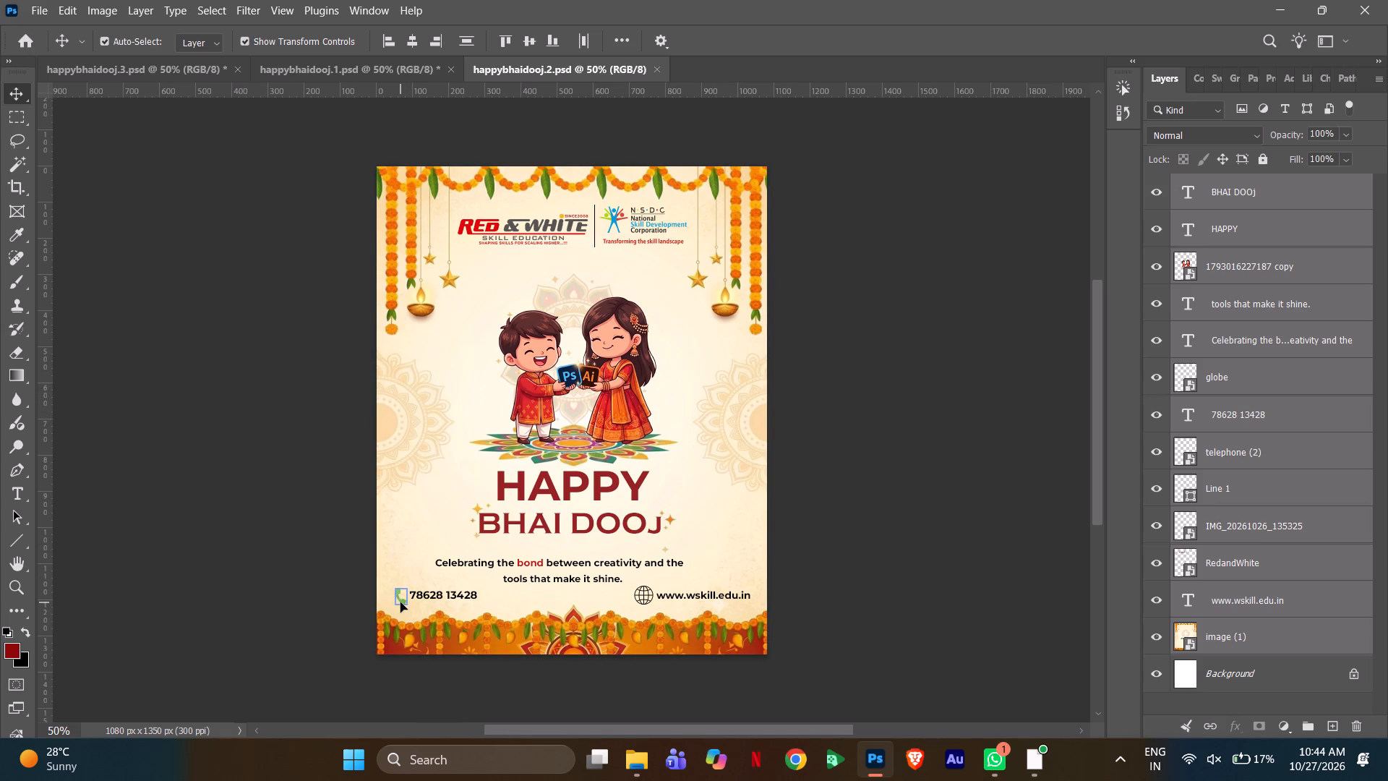
{"action": "triple_click", "coordinate": [400, 602]}
{"action": "left_click", "coordinate": [908, 539]}
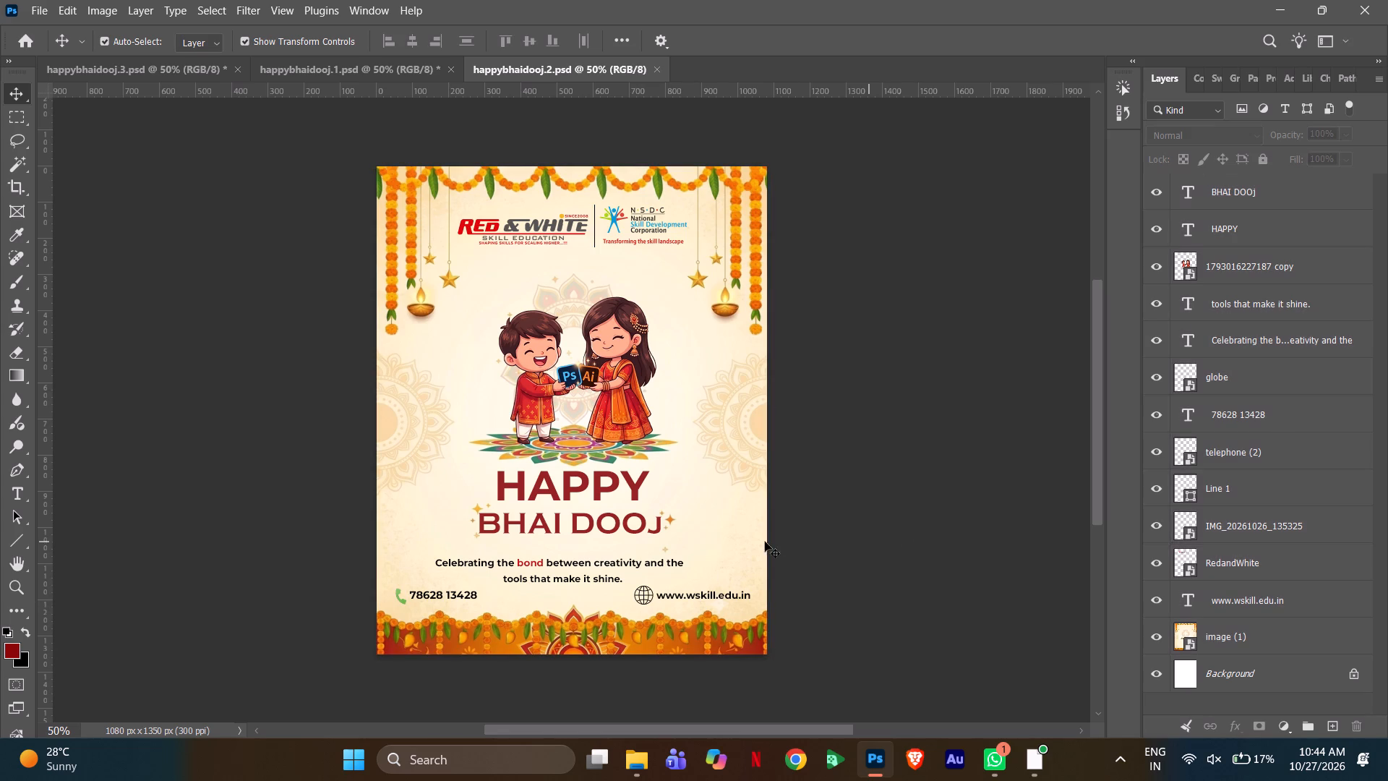
{"action": "left_click", "coordinate": [400, 597]}
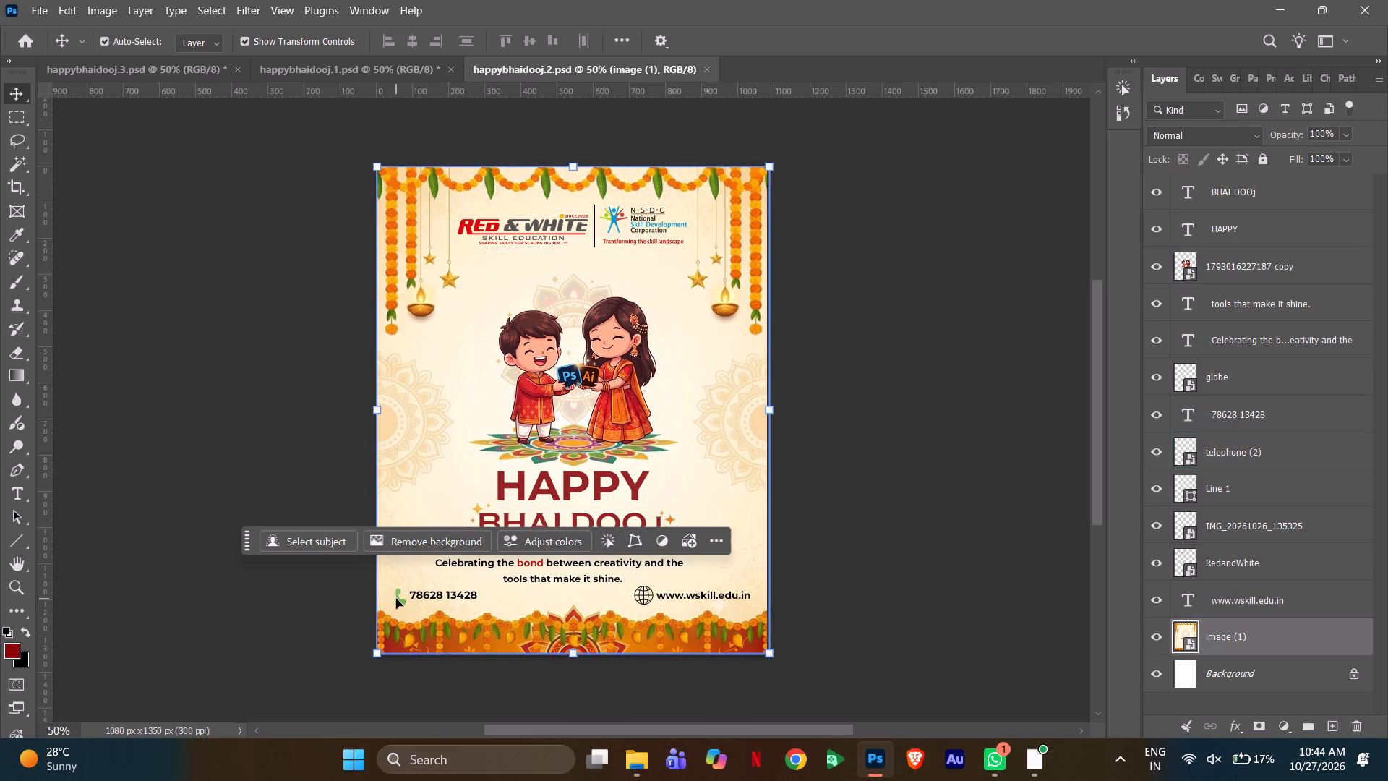
{"action": "left_click", "coordinate": [398, 596]}
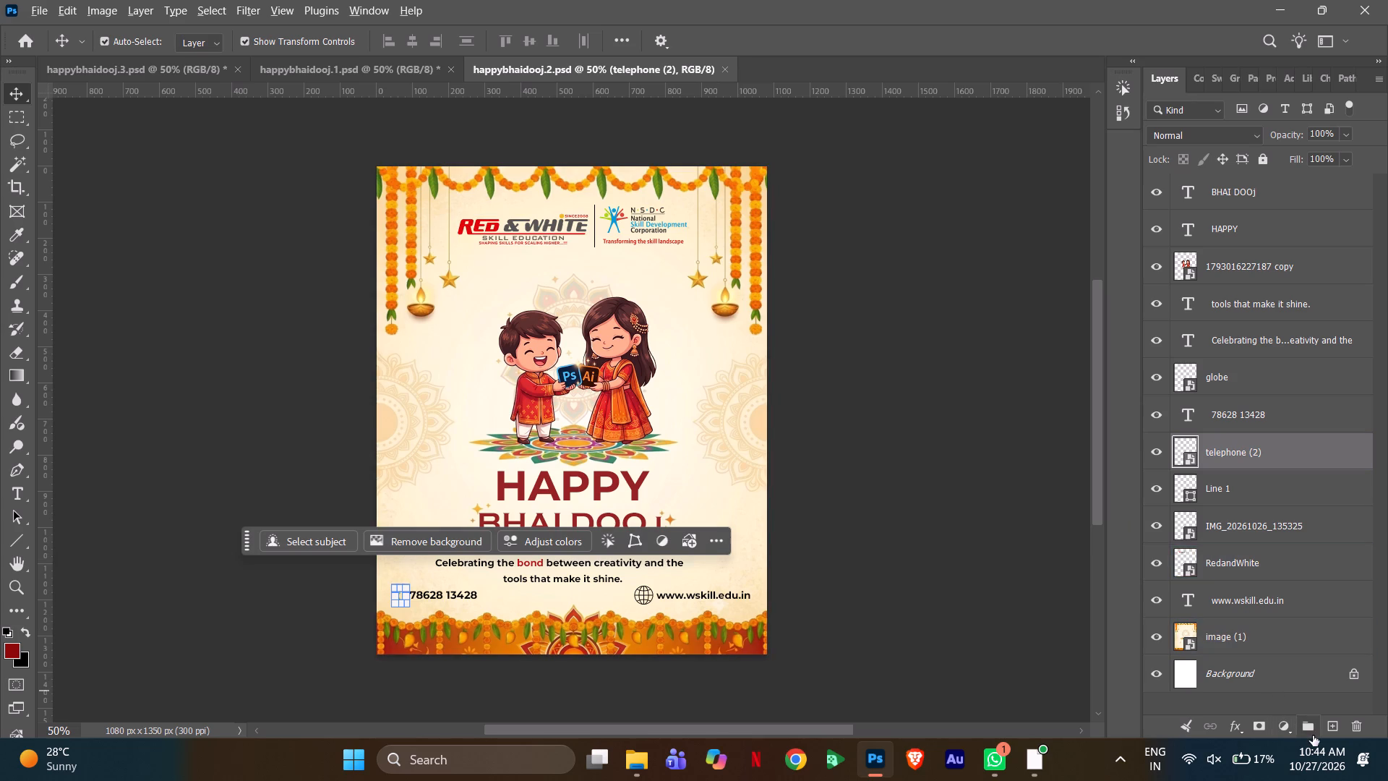
{"action": "left_click", "coordinate": [1333, 727], "text": "alt"}
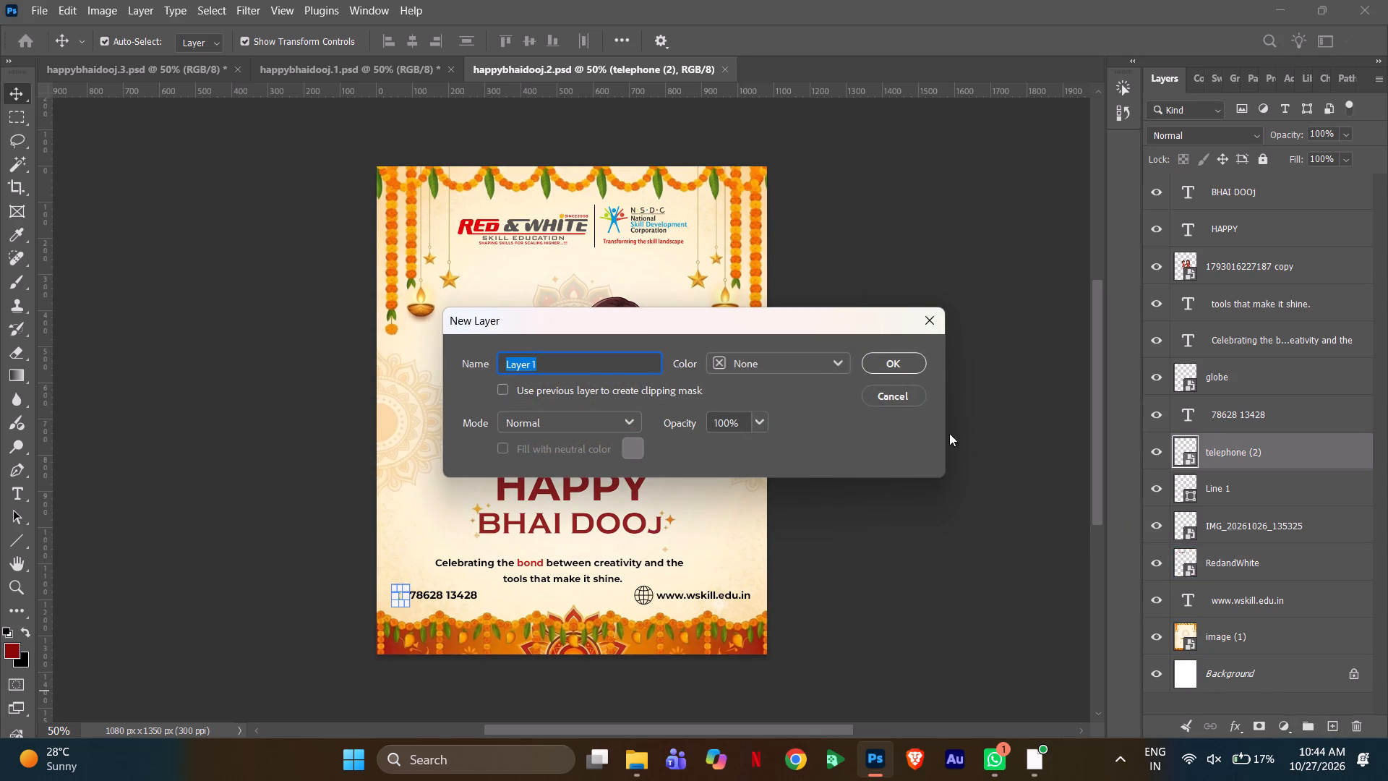
{"action": "left_click", "coordinate": [901, 401]}
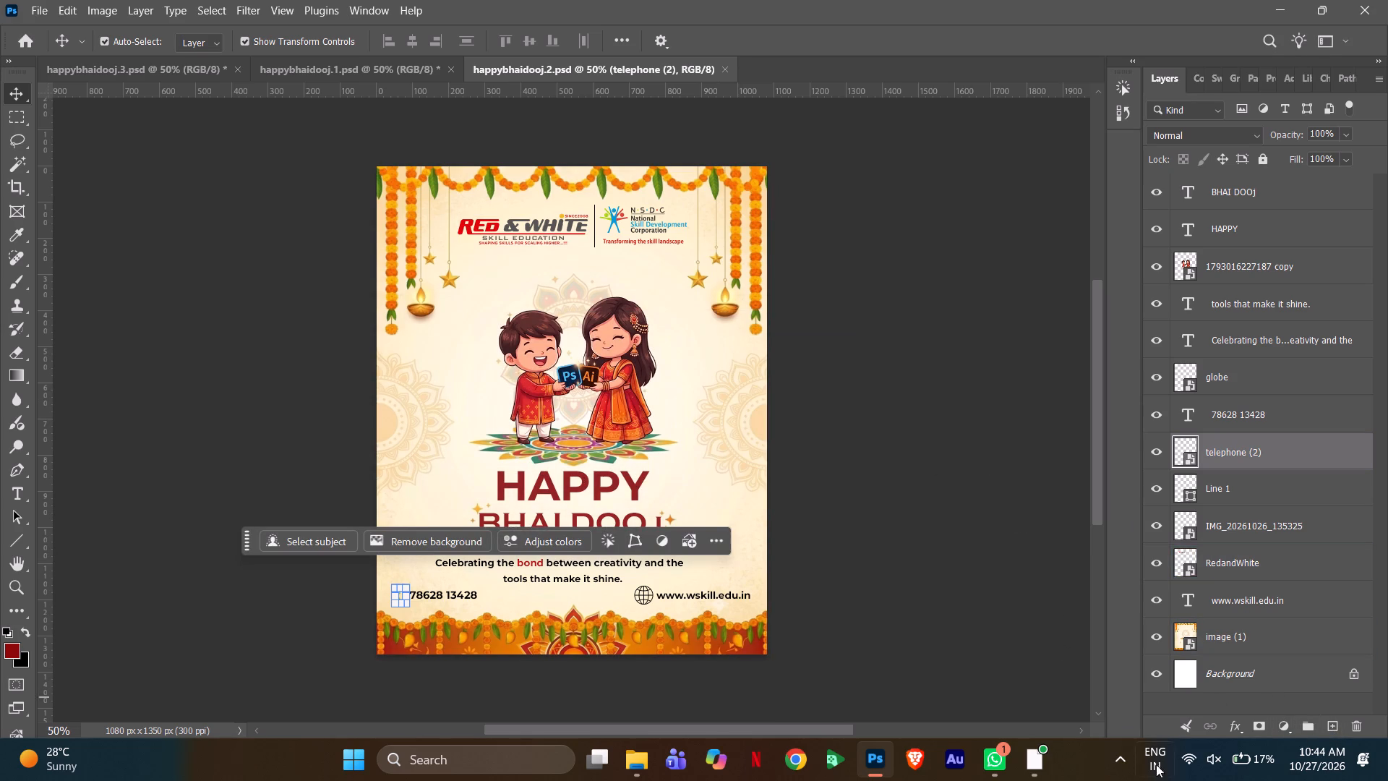
{"action": "left_click", "coordinate": [1335, 720]}
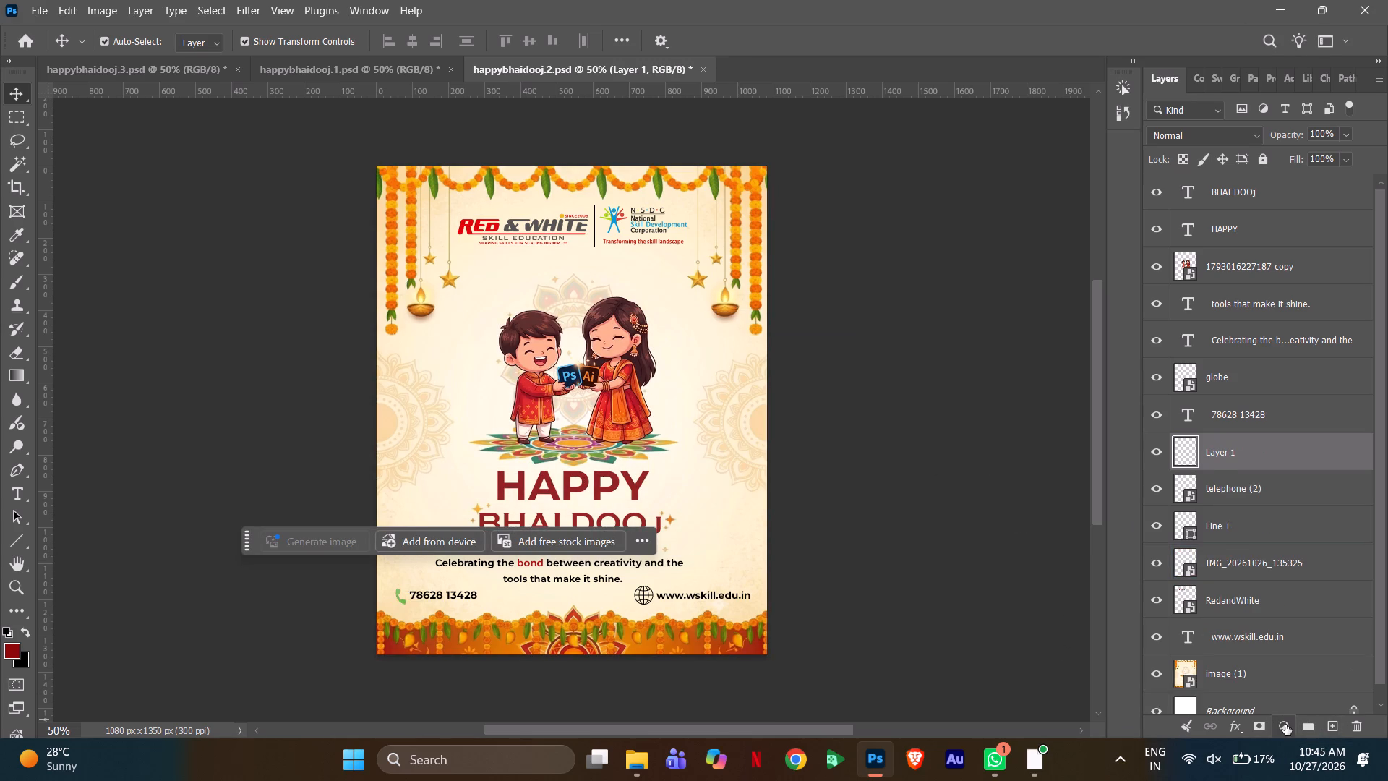
{"action": "left_click", "coordinate": [1285, 725]}
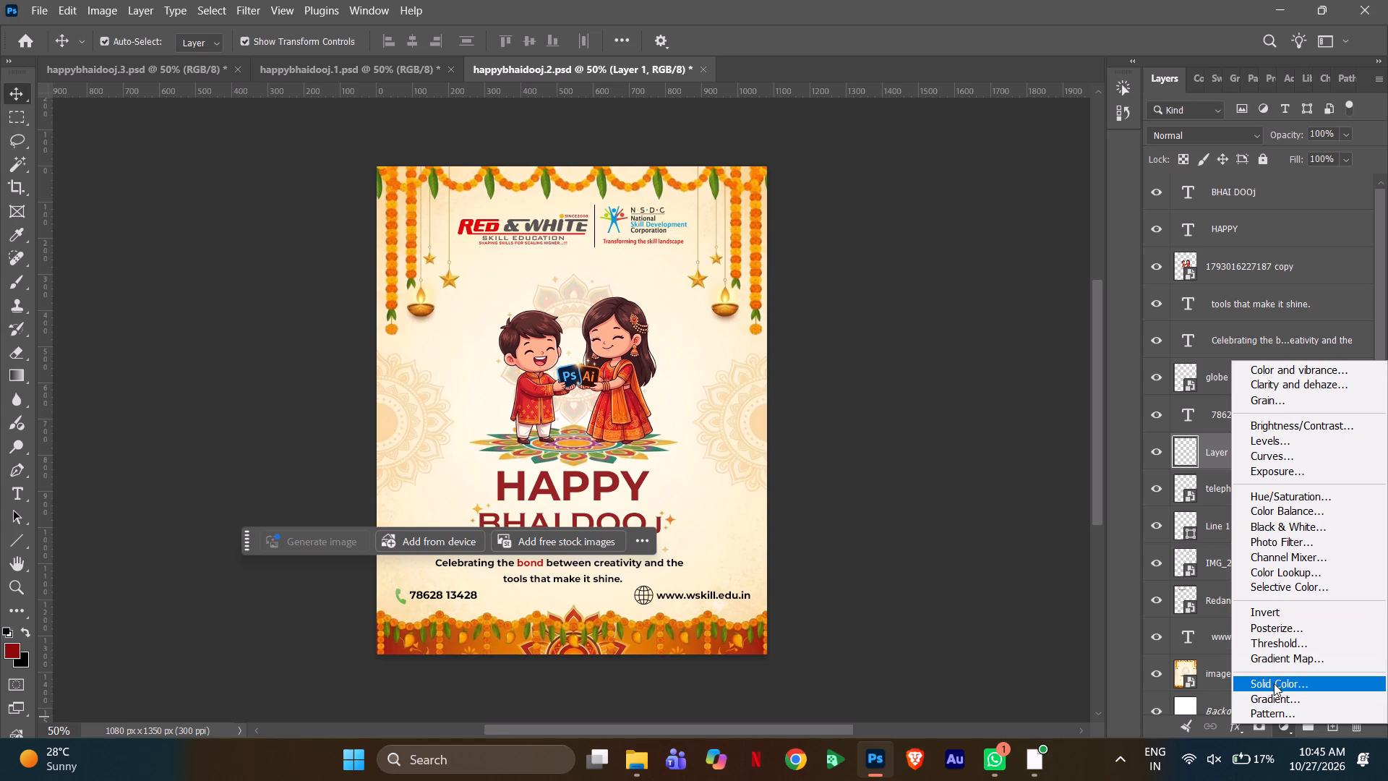
{"action": "left_click", "coordinate": [1275, 681]}
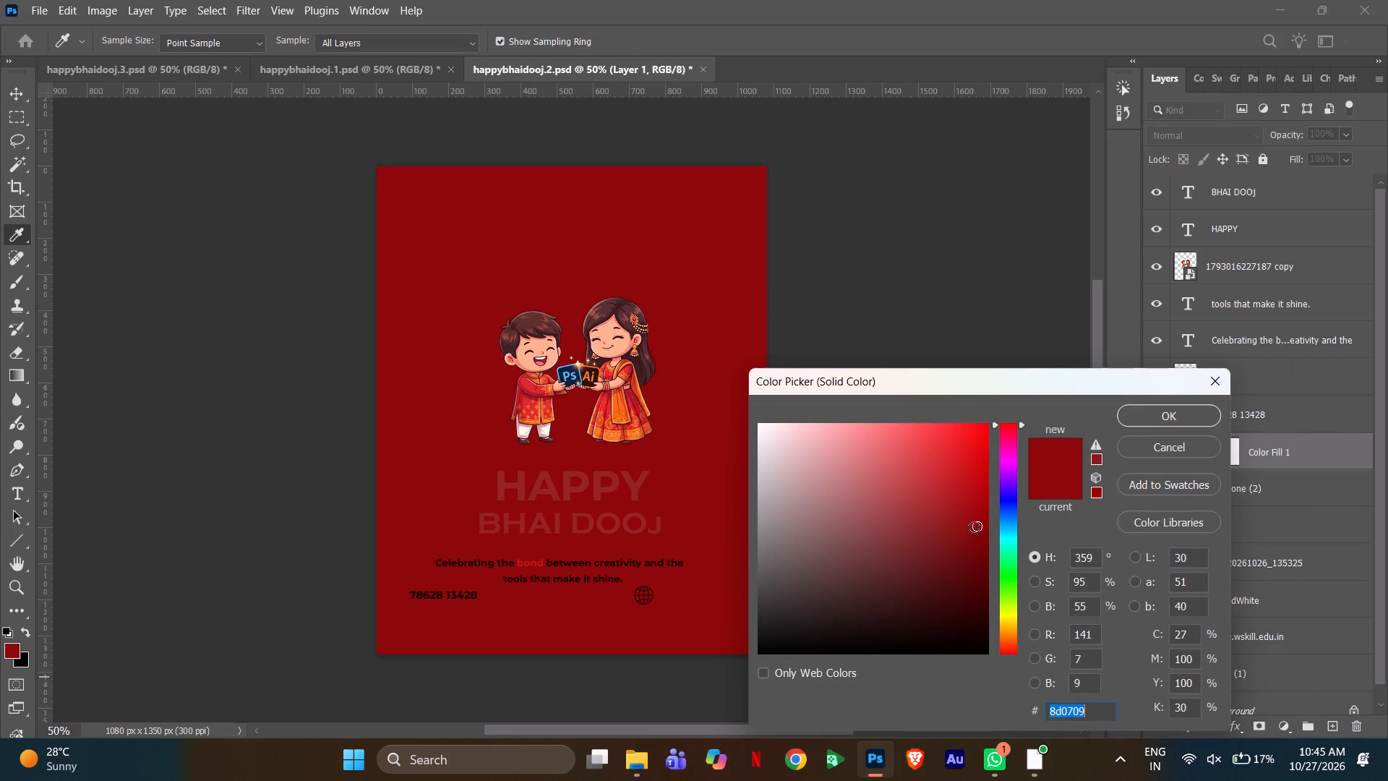
{"action": "left_click_drag", "start_coordinate": [979, 532], "coordinate": [717, 693]}
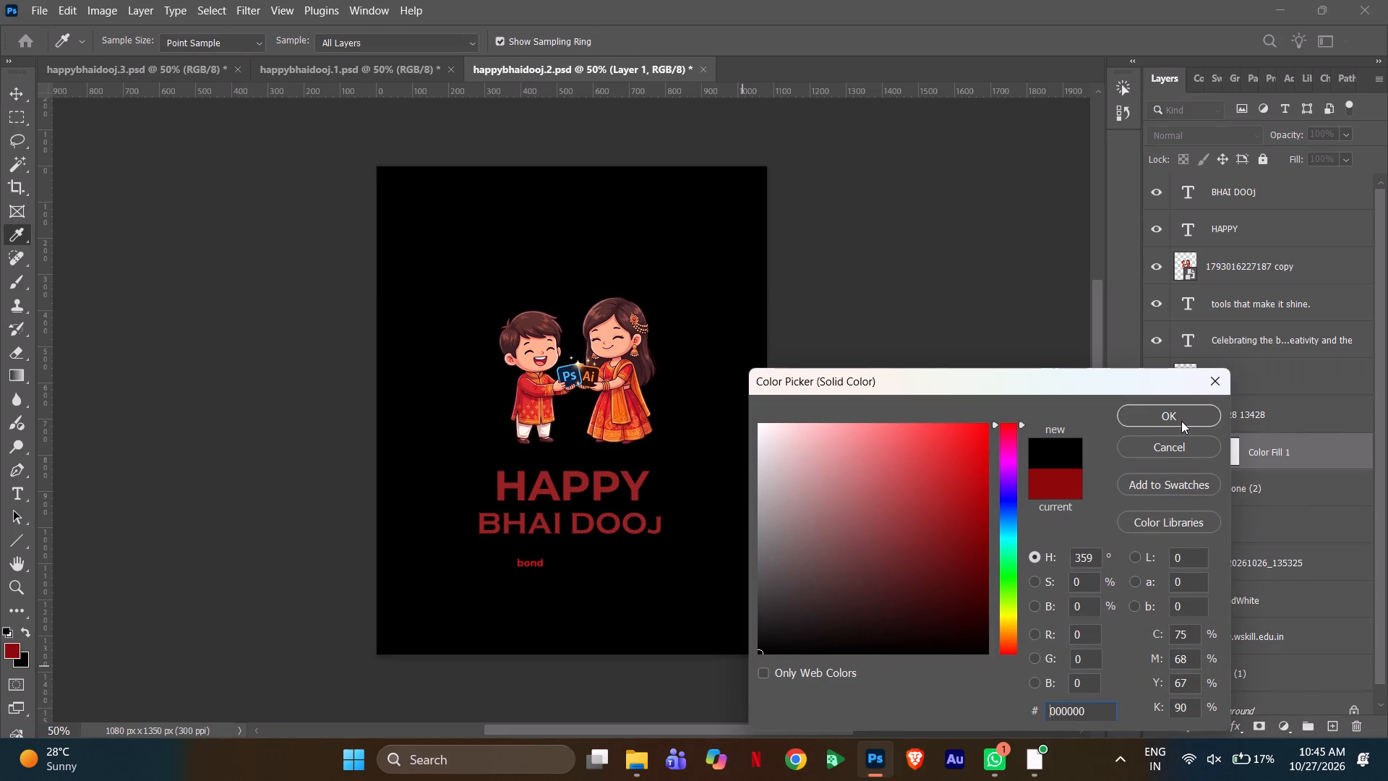
{"action": "left_click", "coordinate": [1180, 416]}
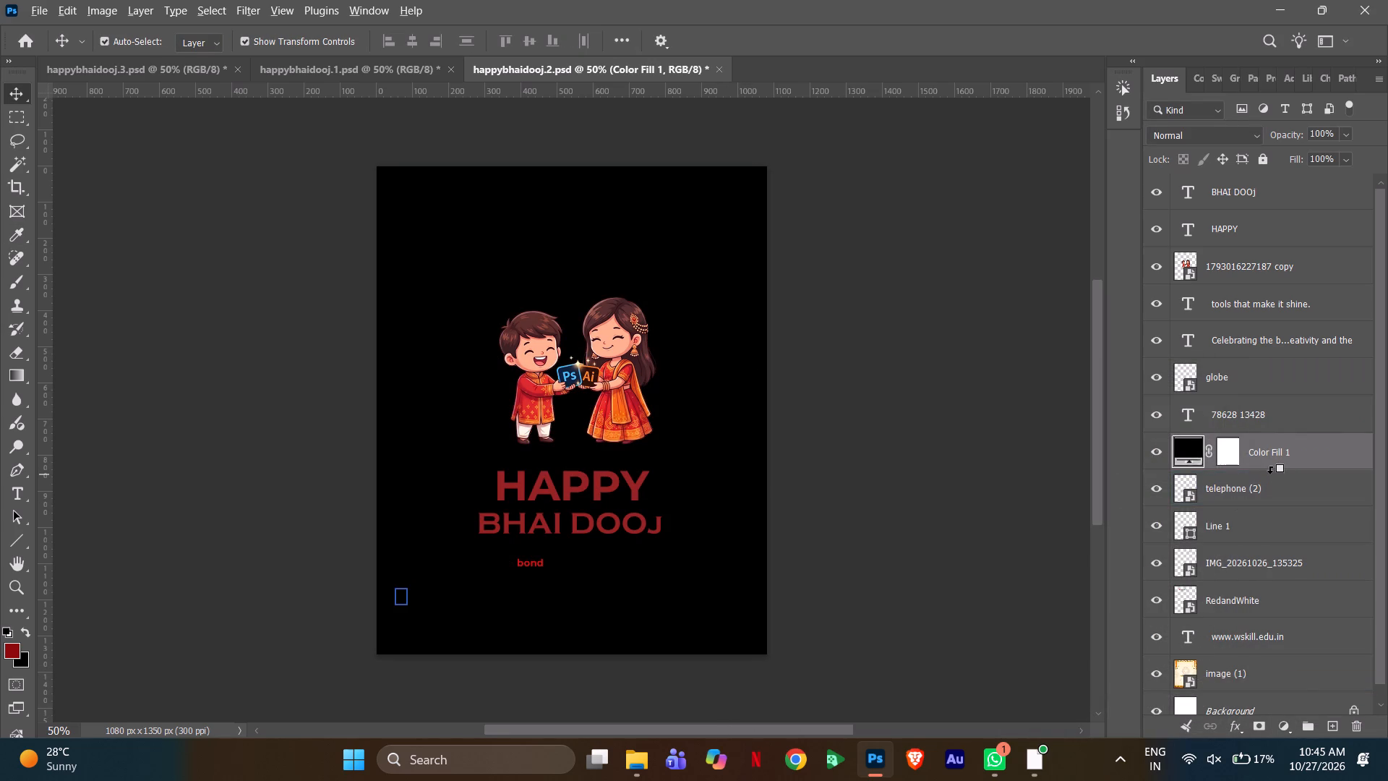
{"action": "left_click", "coordinate": [1270, 473], "text": "alt"}
{"action": "left_click", "coordinate": [846, 385]}
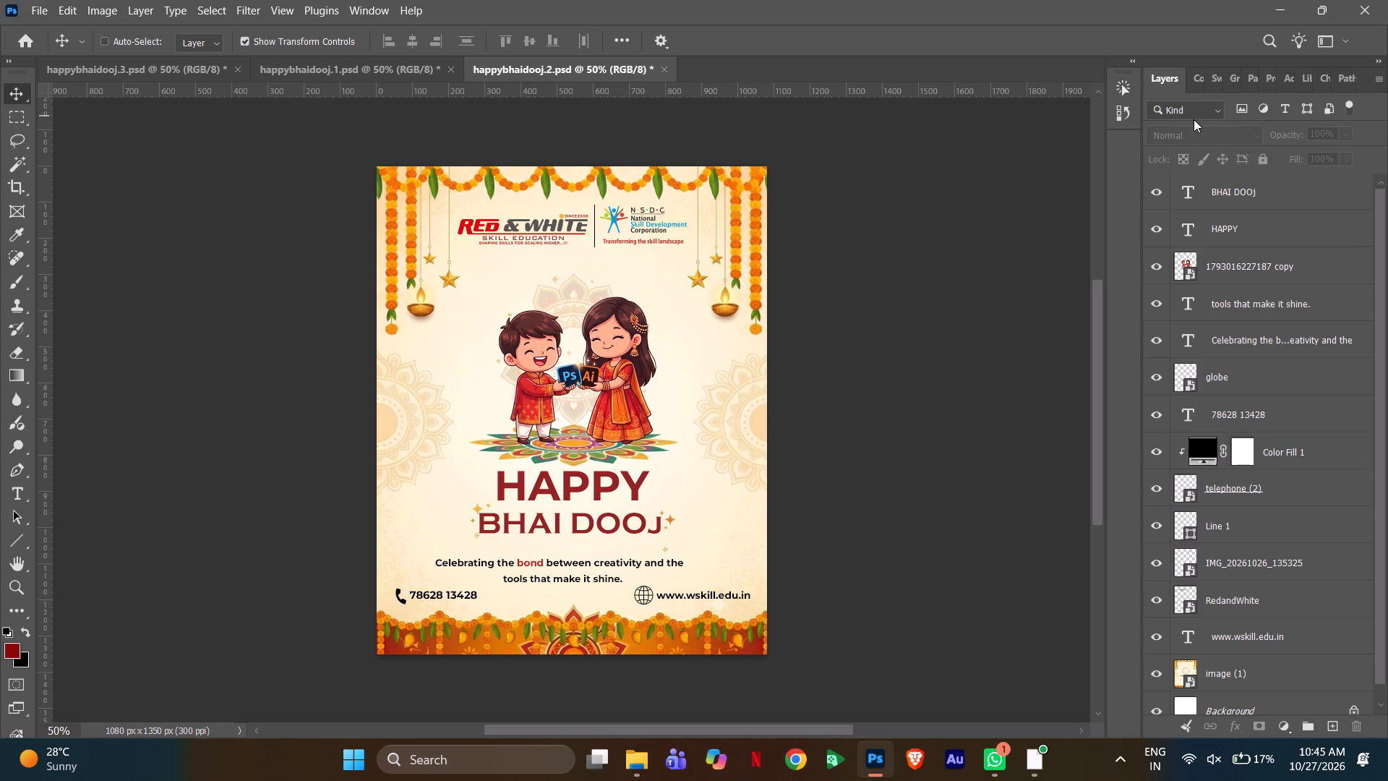
Save the open poster documents happybhaidooj.2, happybhaidooj.1 and happybhaidooj.3.
{"action": "key", "text": "ctrl+s"}
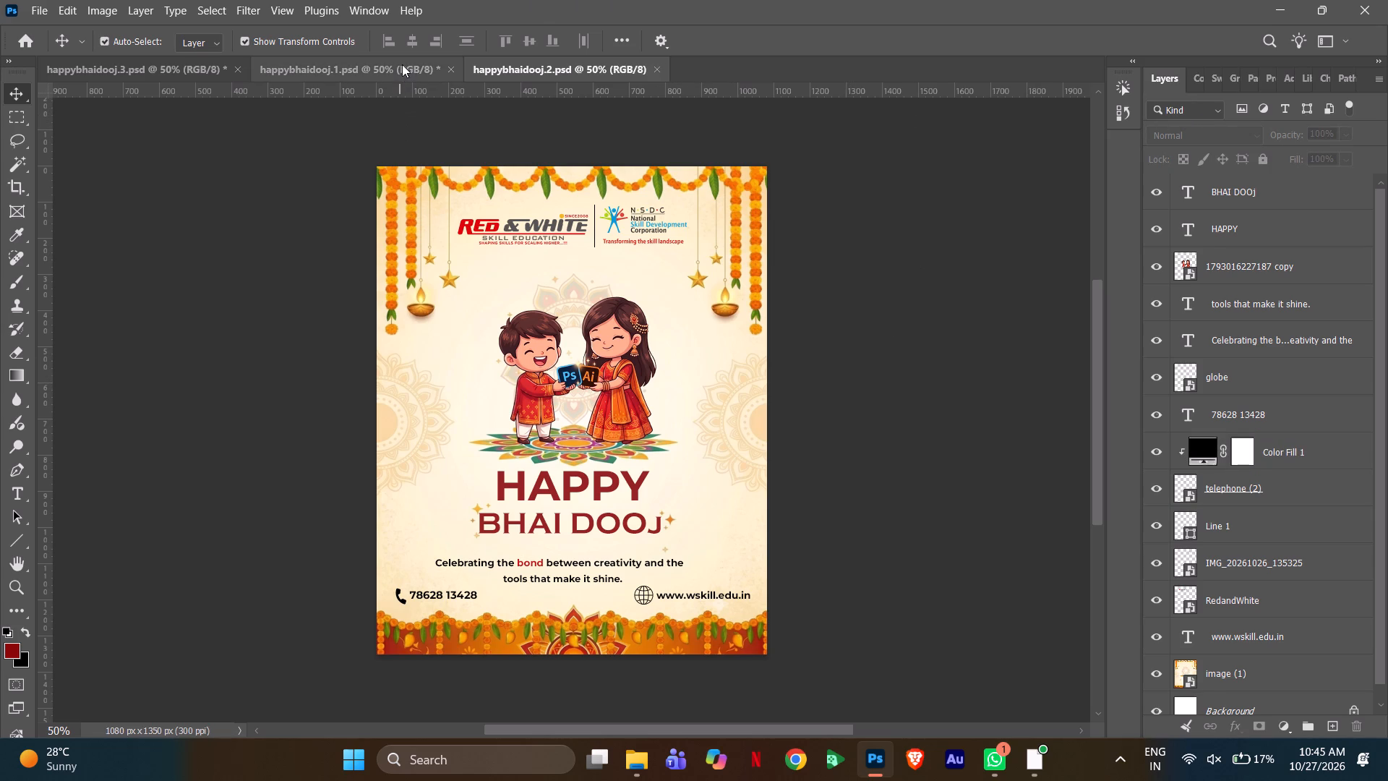
{"action": "left_click", "coordinate": [402, 64]}
{"action": "key", "text": "ctrl+s"}
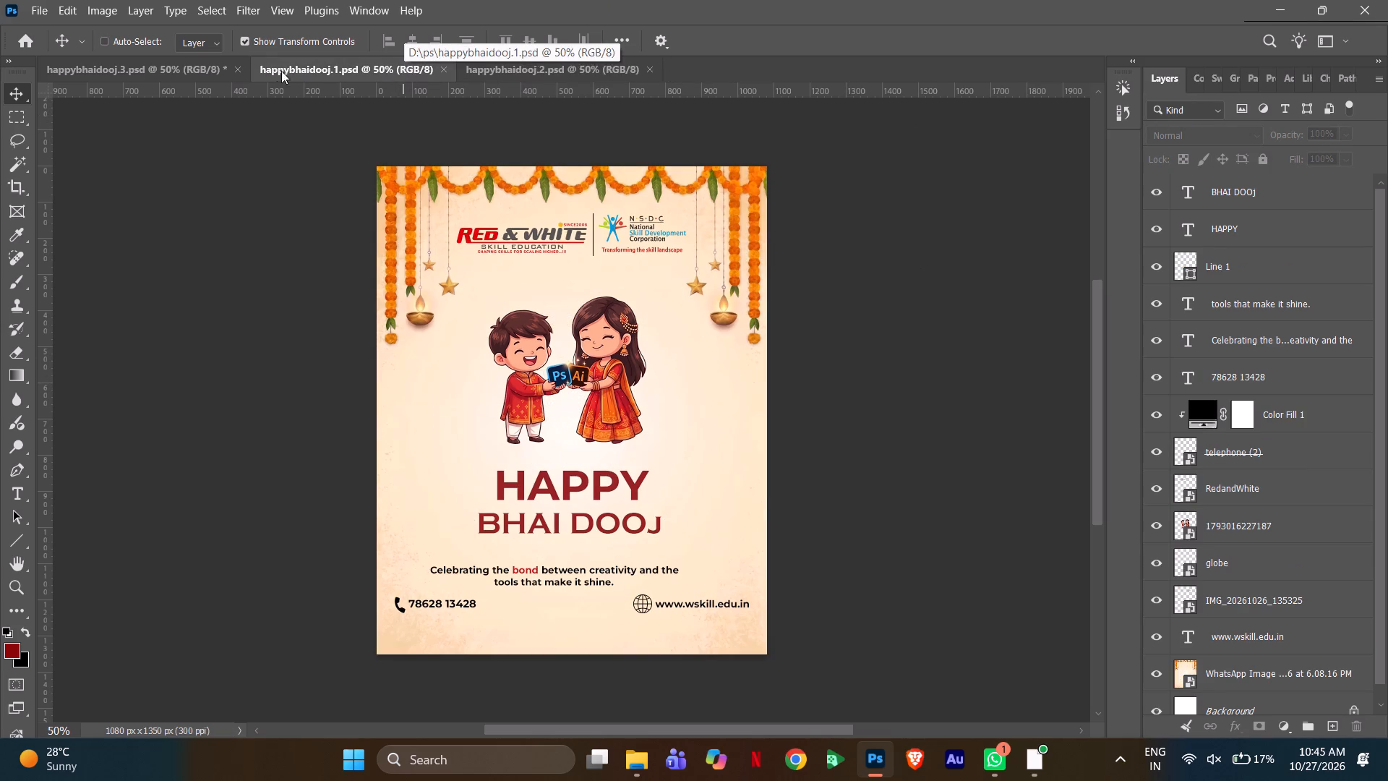
{"action": "left_click", "coordinate": [178, 64]}
{"action": "key", "text": "ctrl+s"}
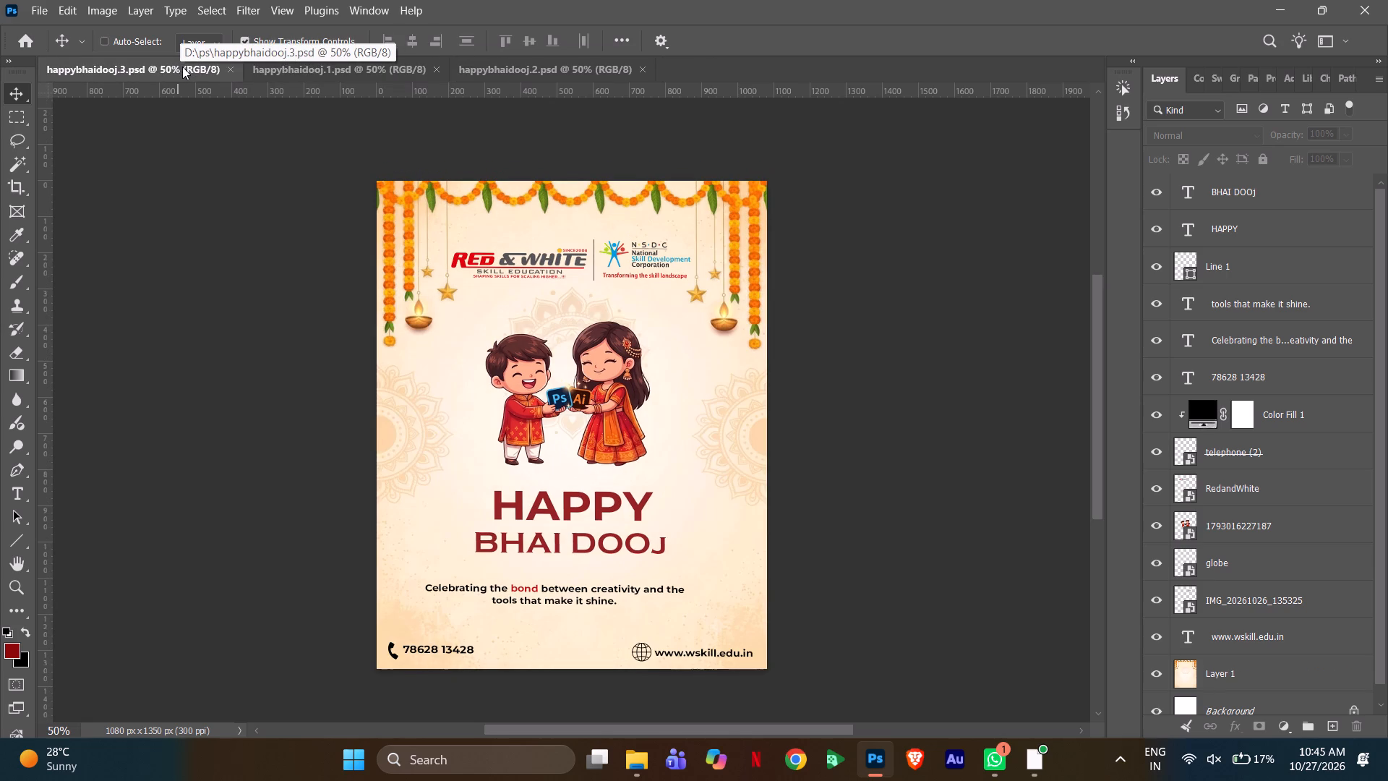
Set up the happybhaidooj.1 poster for export as a JPG at quality 7.
{"action": "left_click", "coordinate": [322, 66]}
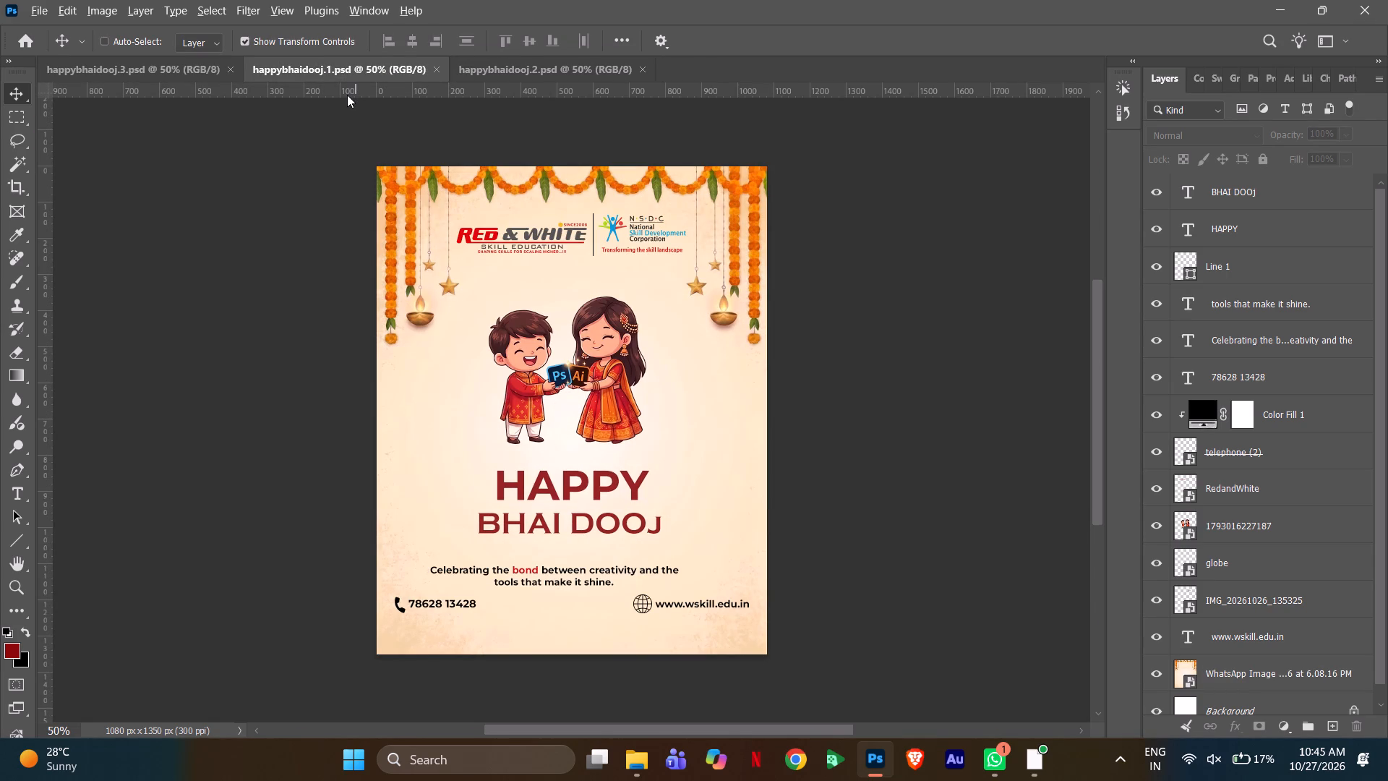
{"action": "key", "text": "ctrl+alt+shift+w"}
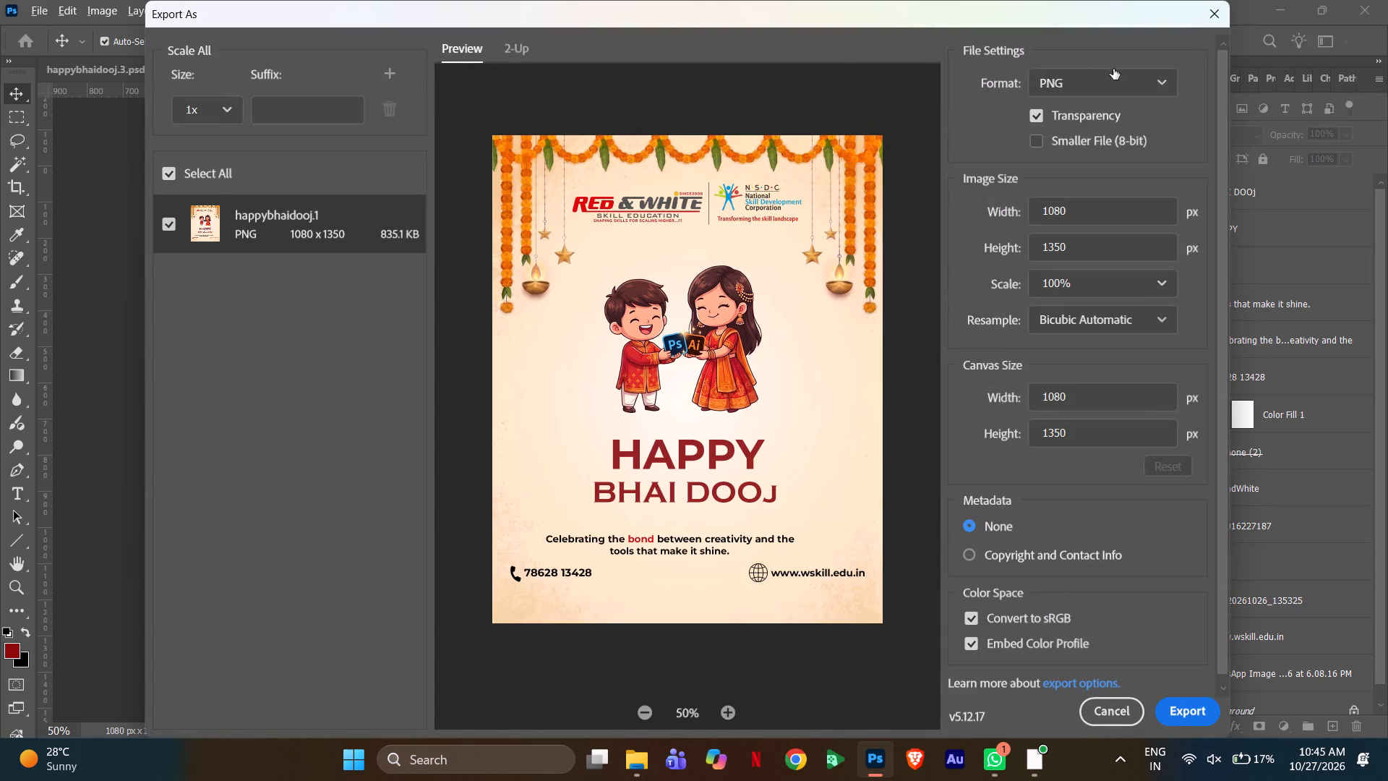
{"action": "left_click", "coordinate": [1164, 80]}
{"action": "left_click", "coordinate": [1106, 139]}
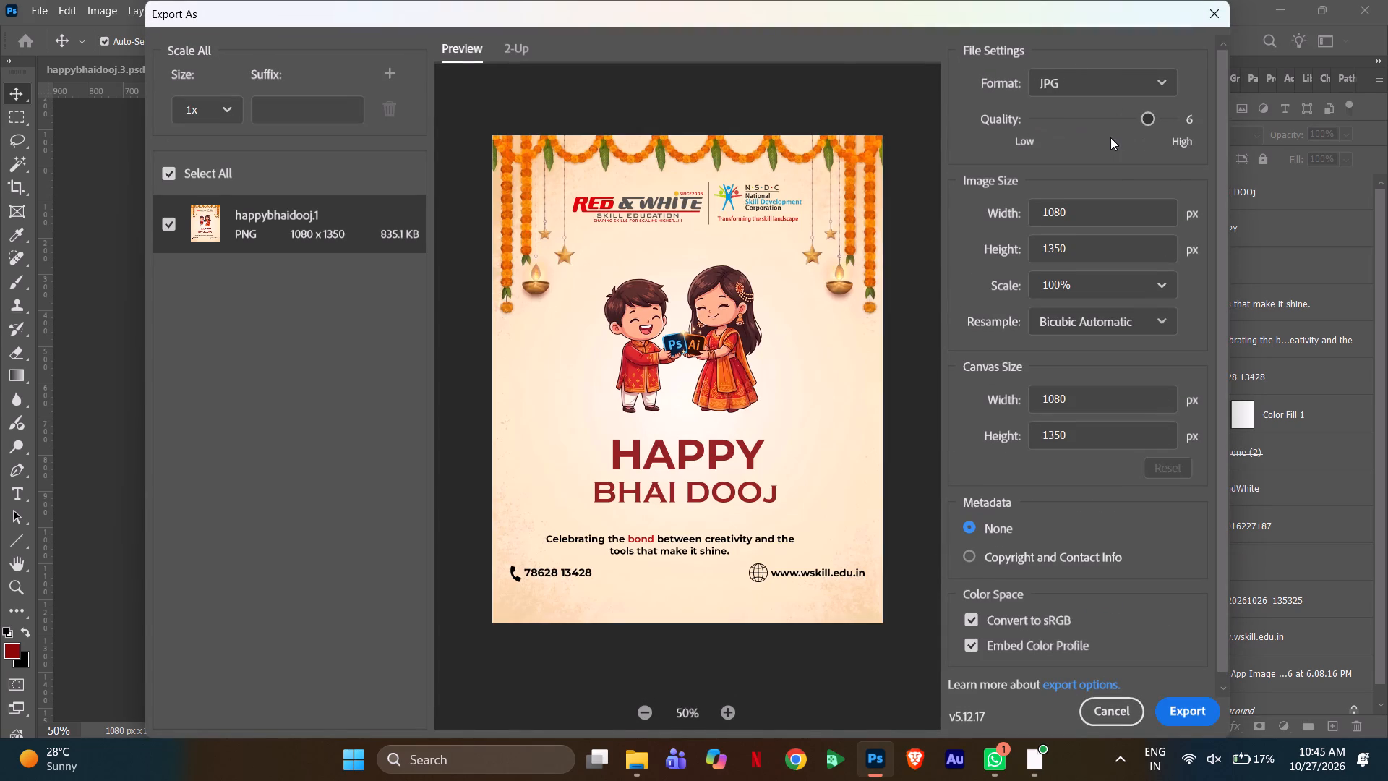
{"action": "left_click_drag", "start_coordinate": [1149, 124], "coordinate": [1196, 112]}
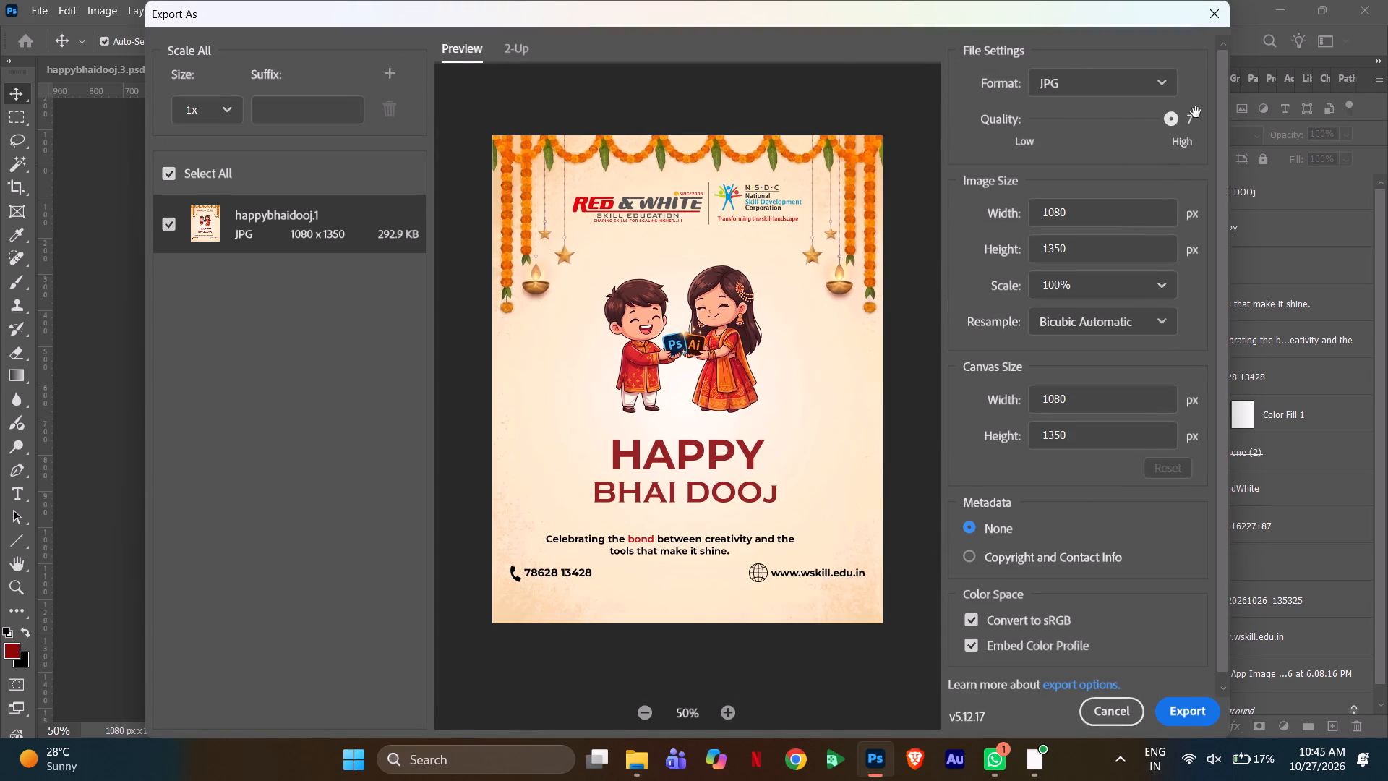
{"action": "left_click_drag", "start_coordinate": [1196, 112], "coordinate": [1201, 111]}
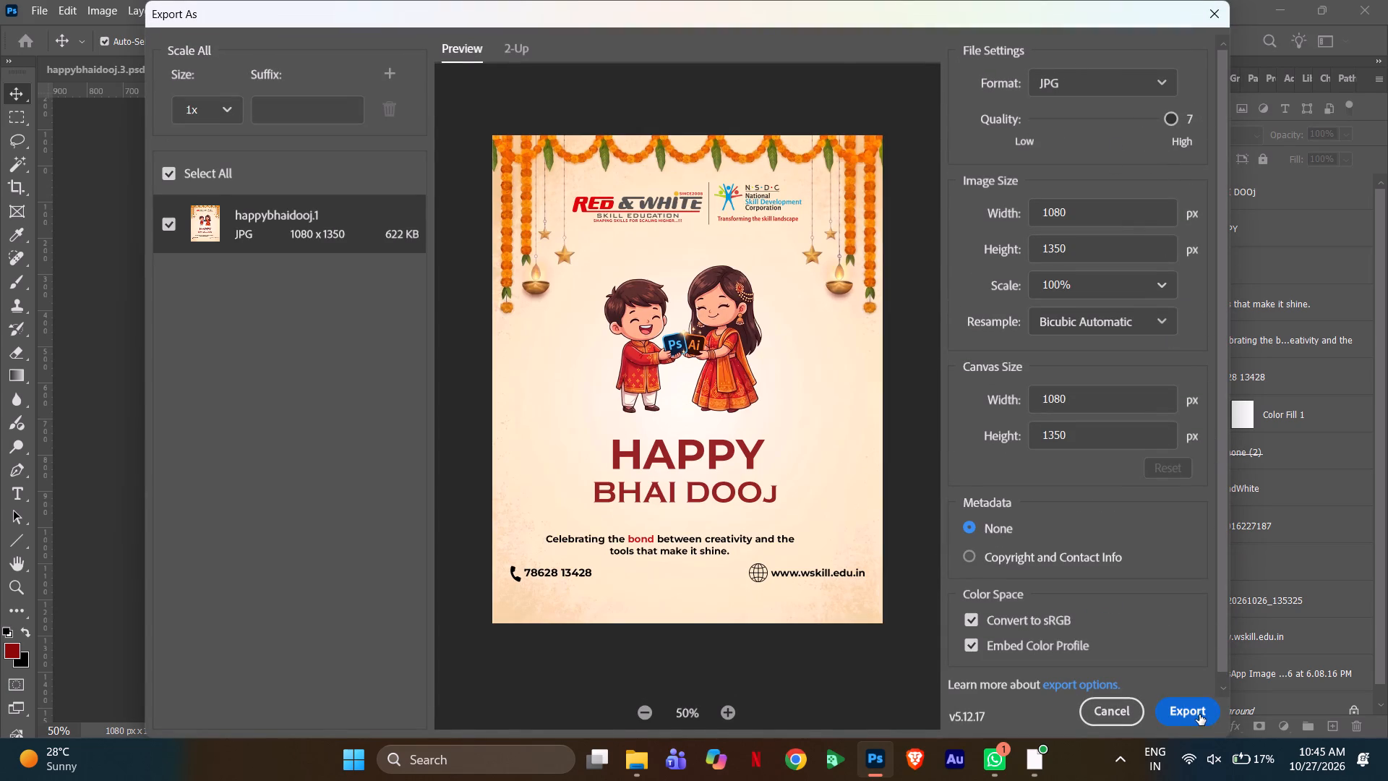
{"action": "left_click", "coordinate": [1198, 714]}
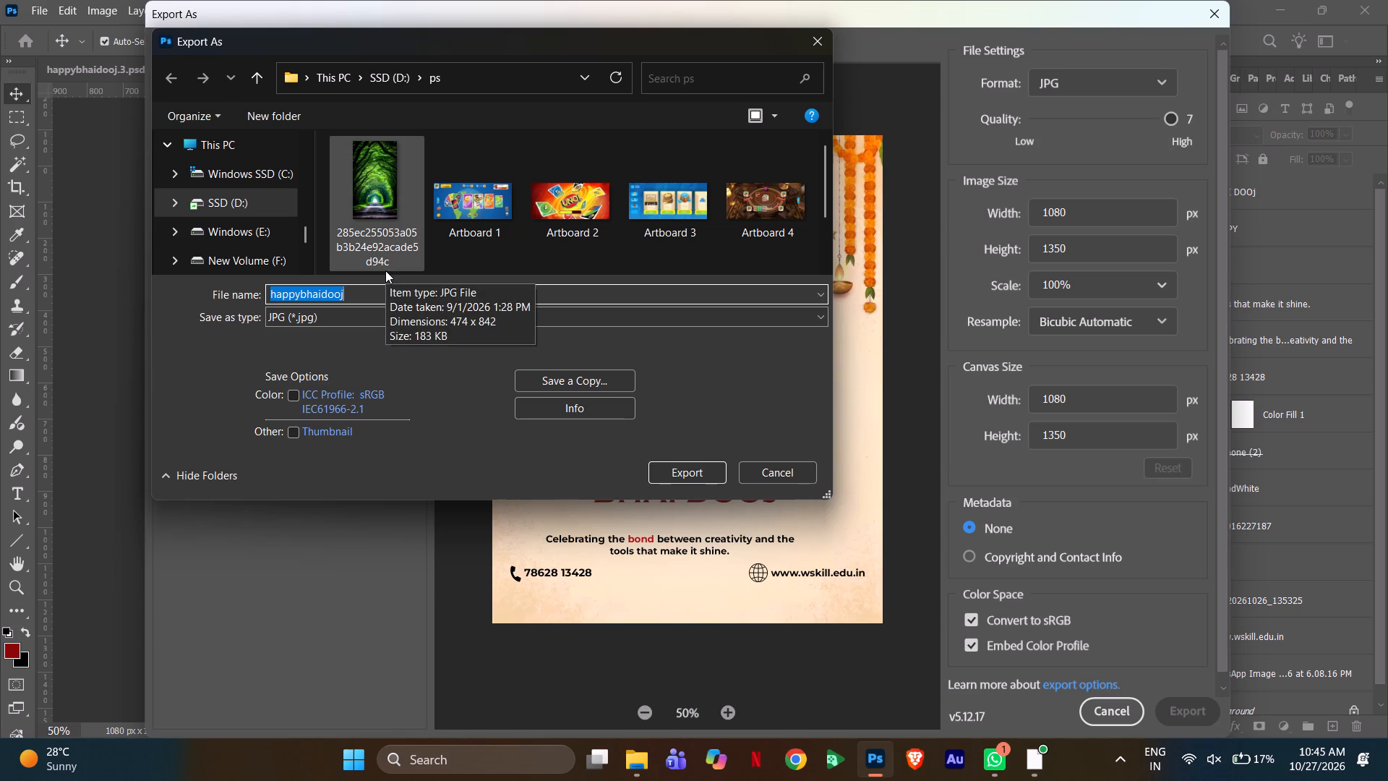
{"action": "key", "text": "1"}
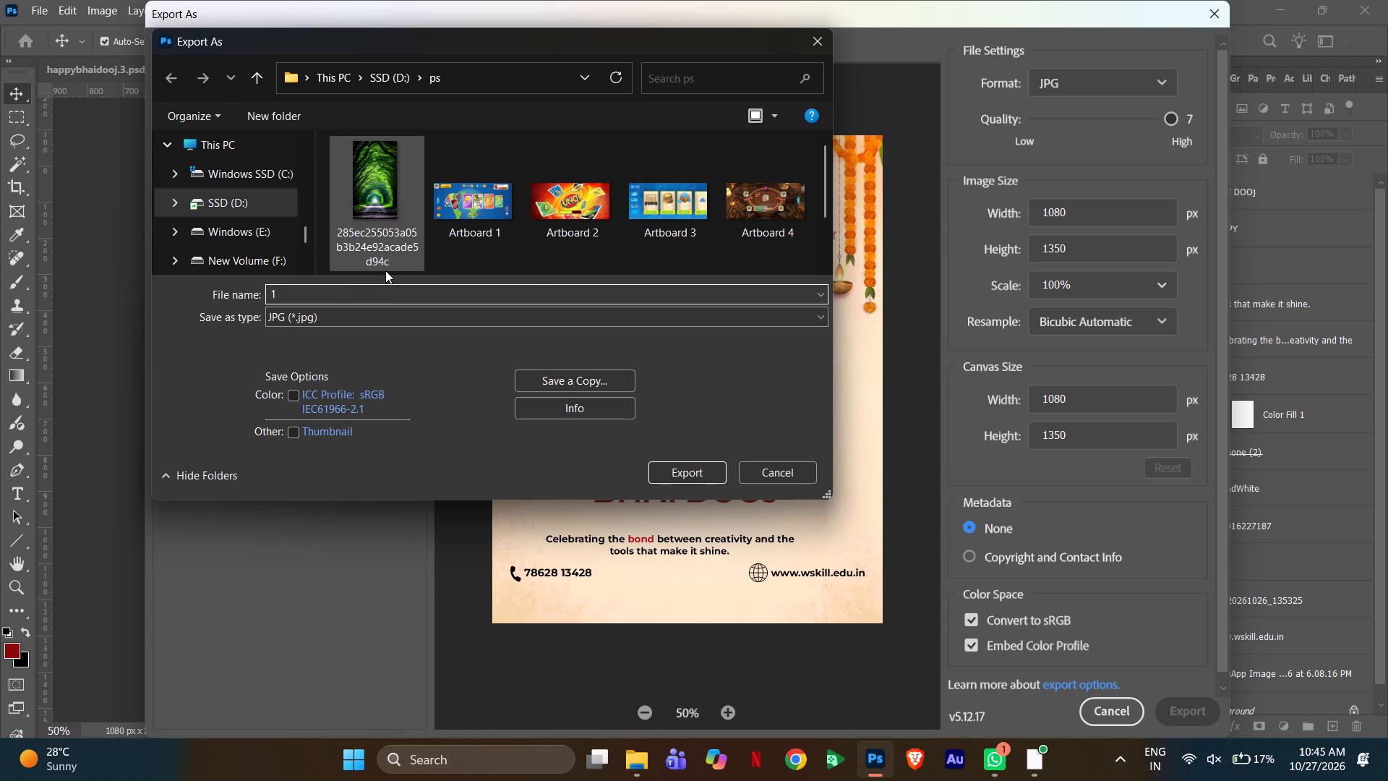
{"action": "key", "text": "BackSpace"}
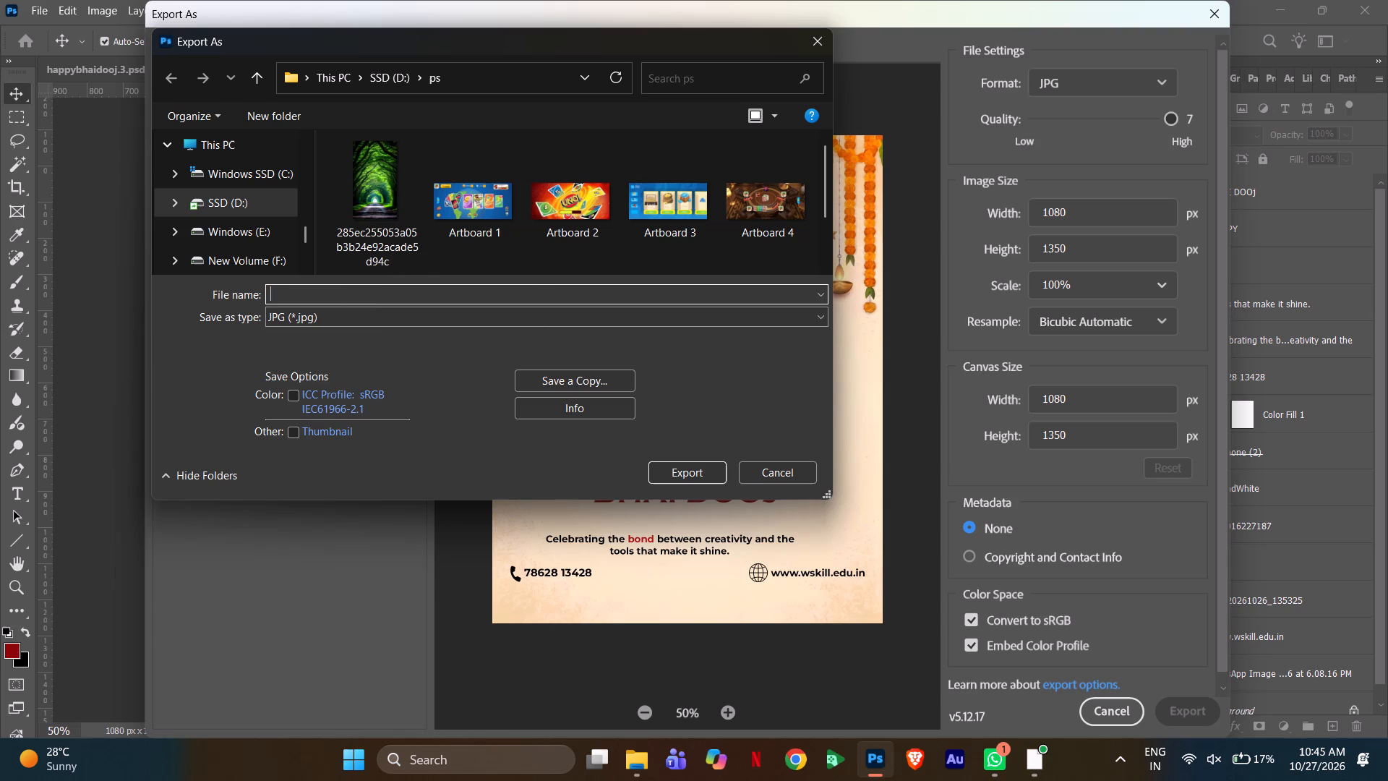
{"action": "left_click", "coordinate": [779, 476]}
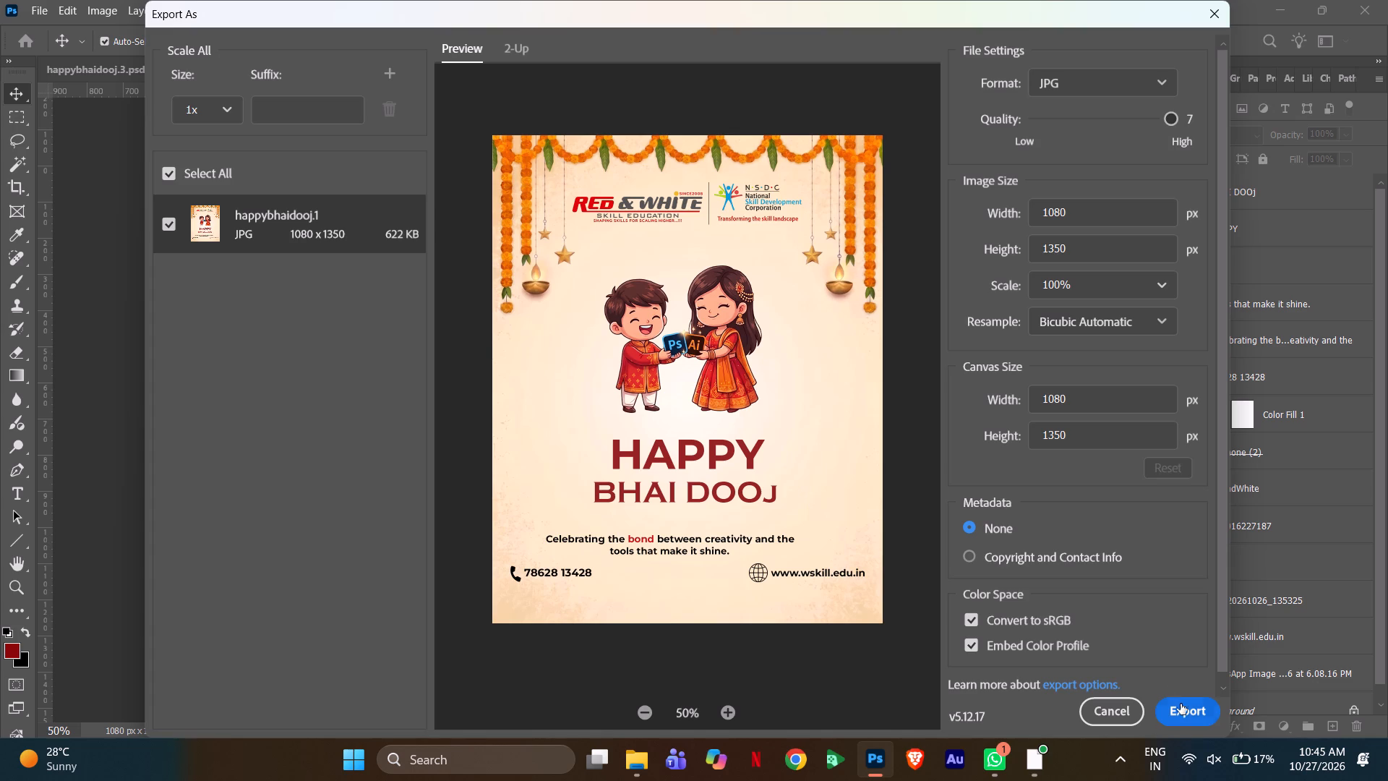
Export the poster as a JPG named happybhaidooj1 in the ps folder.
{"action": "left_click", "coordinate": [1184, 707]}
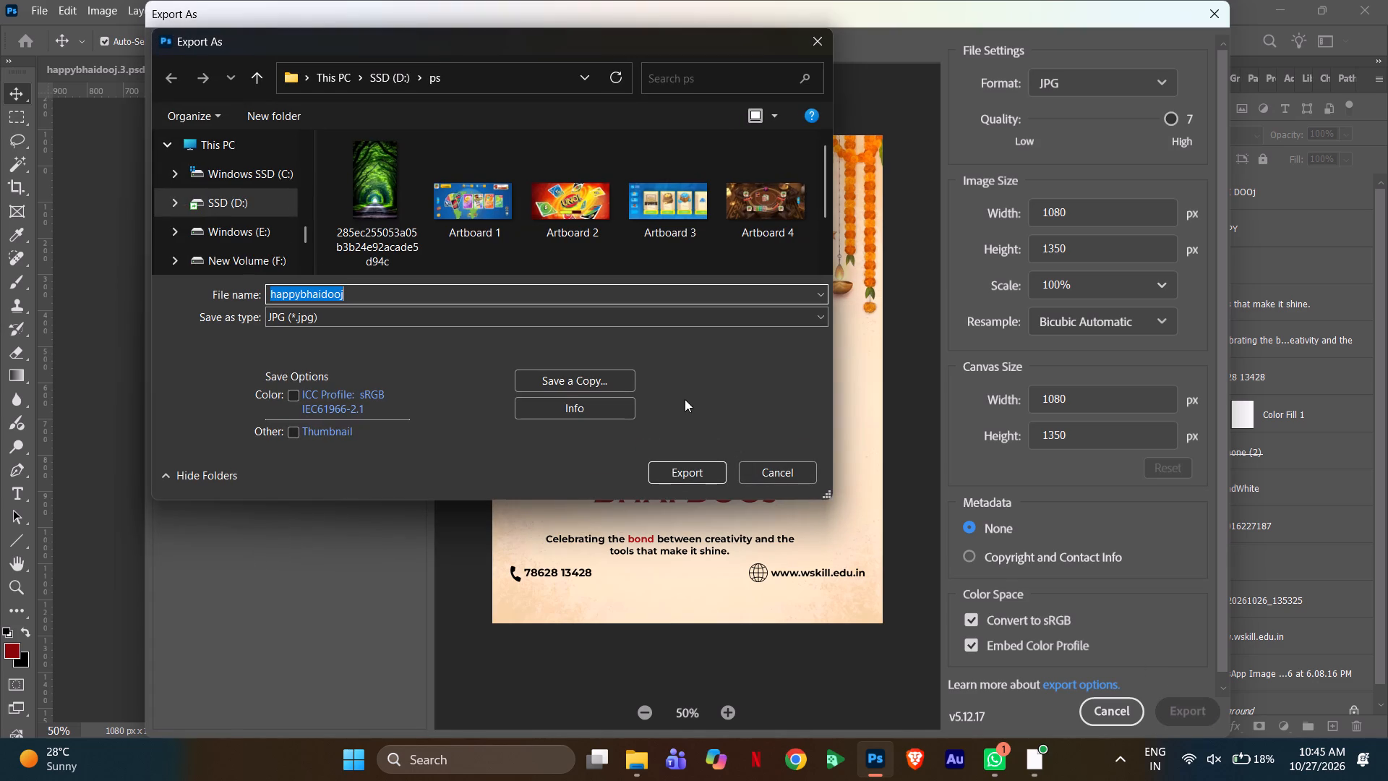
{"action": "key", "text": "Right"}
{"action": "key", "text": "1"}
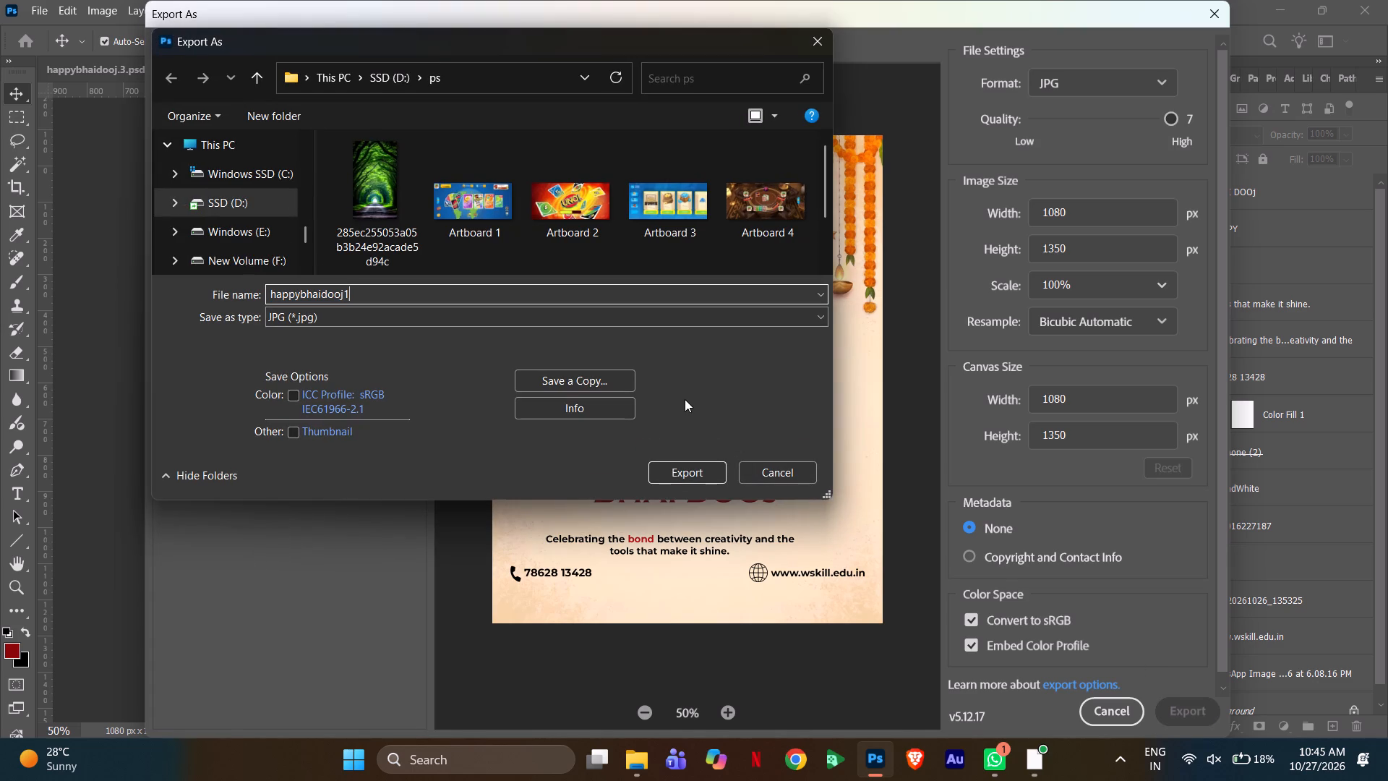
{"action": "key", "text": "Return"}
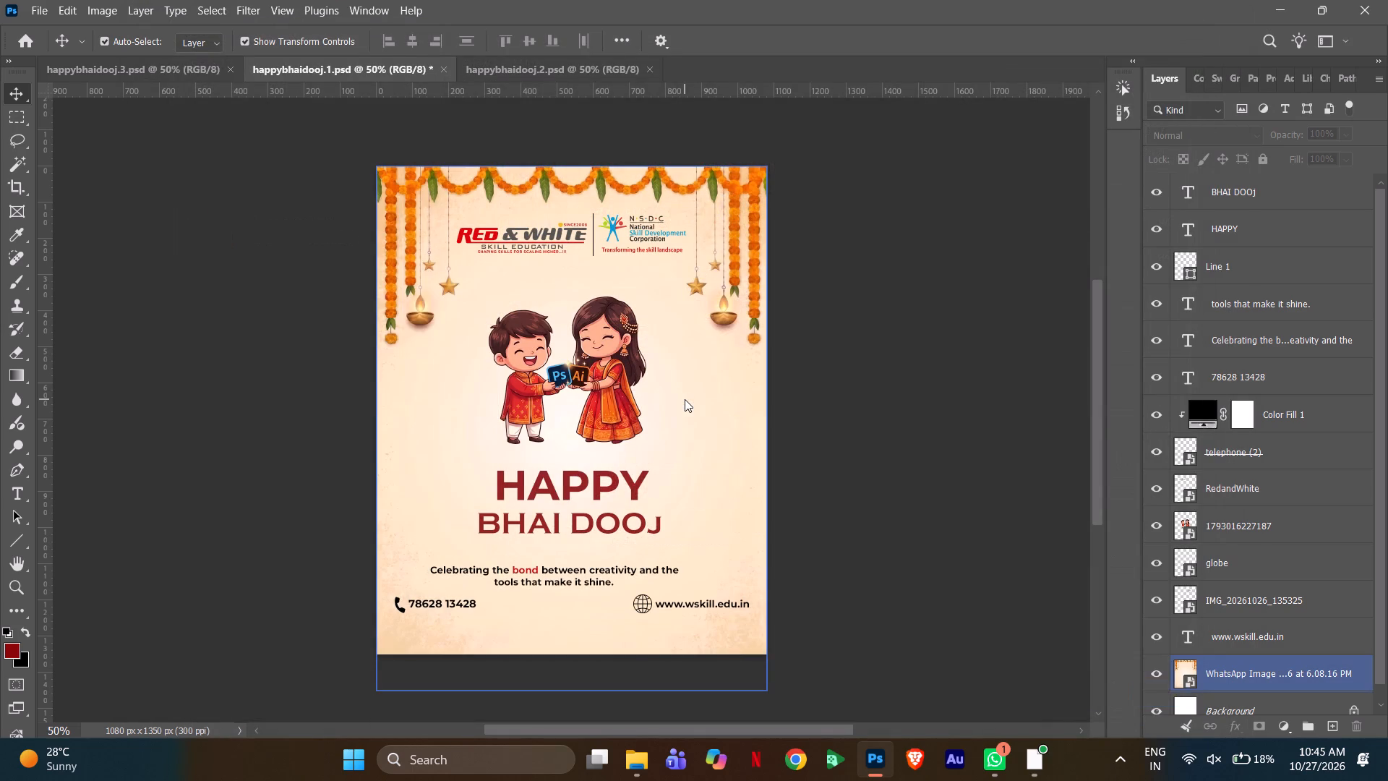
Close the happybhaidooj.1 document, saving its changes.
{"action": "left_click", "coordinate": [449, 69]}
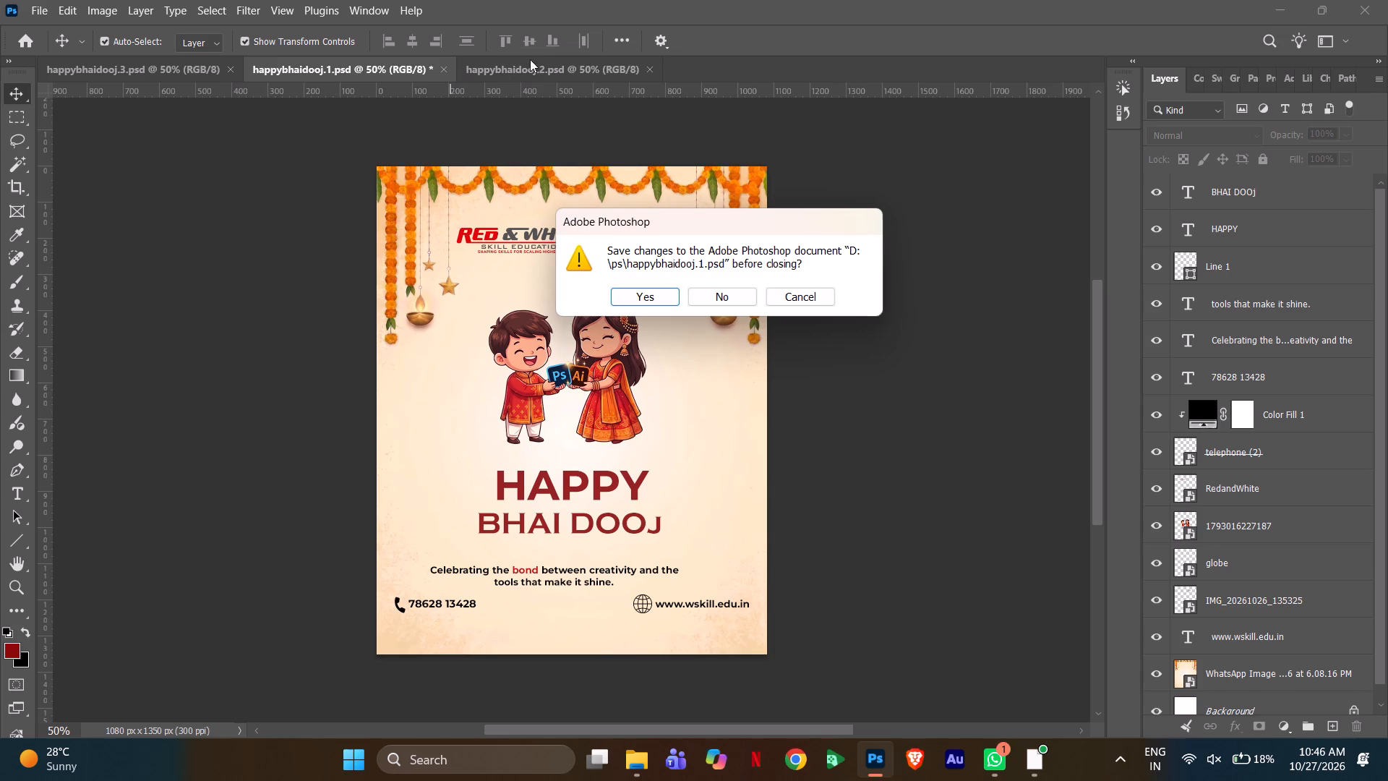
{"action": "left_click", "coordinate": [636, 291]}
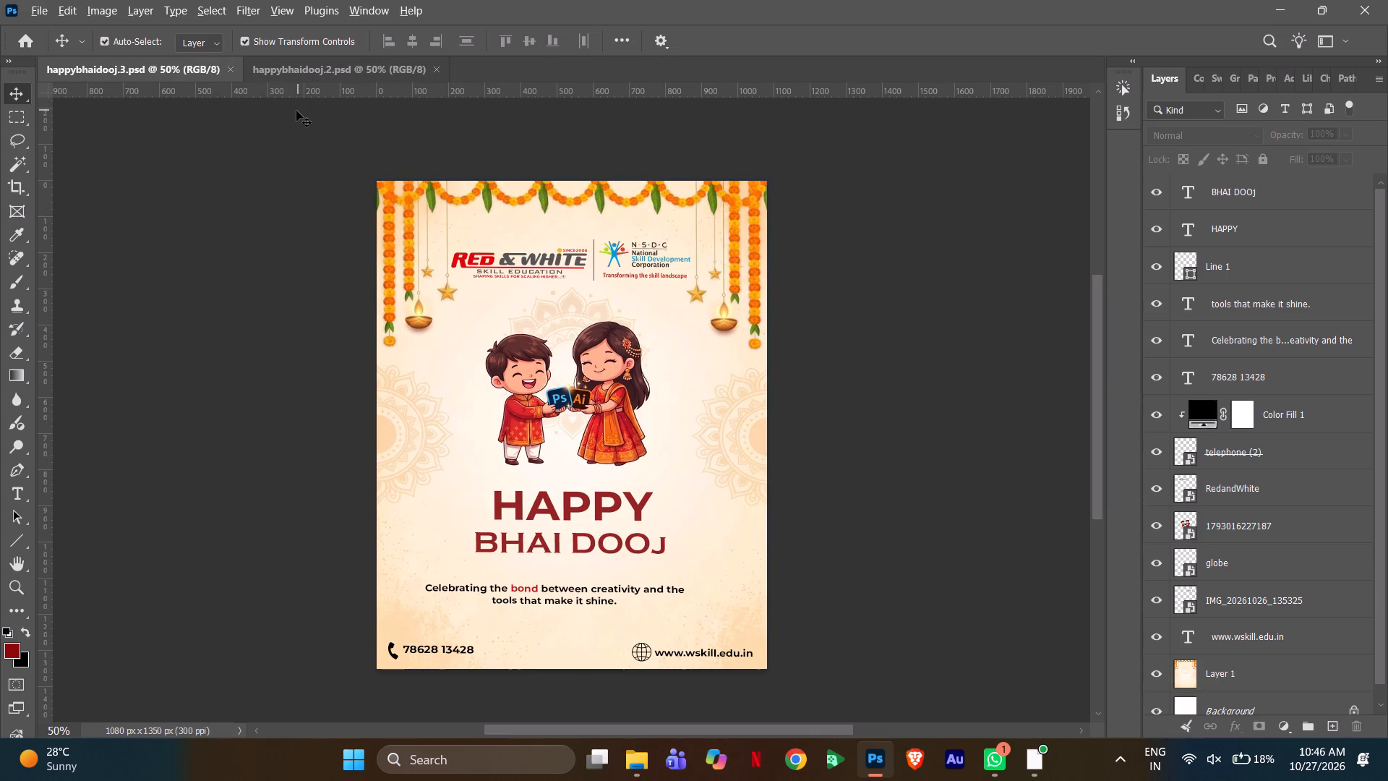
Export the happybhaidooj.3 poster as a quality 7 JPG named happybhaidooj2 in the ps folder.
{"action": "key", "text": "ctrl+alt+shift+w"}
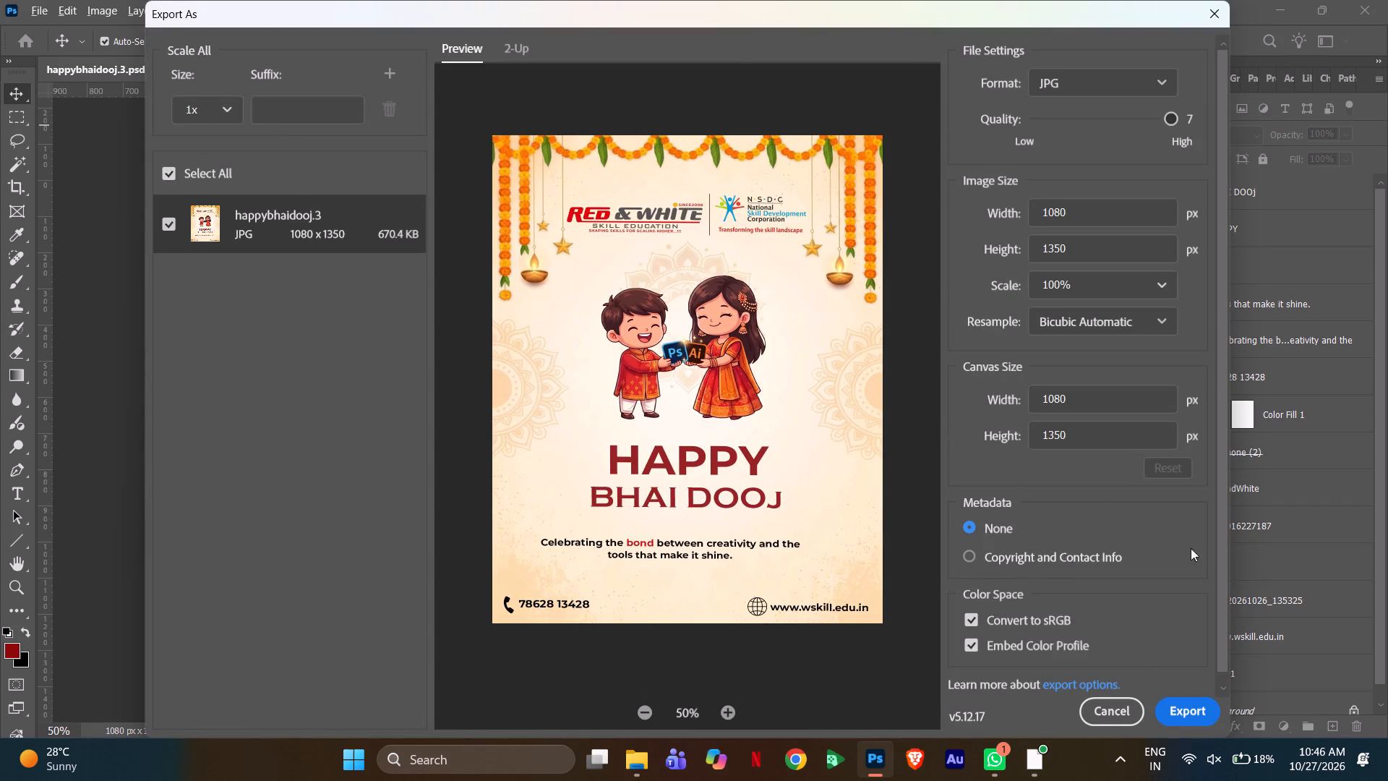
{"action": "left_click", "coordinate": [1188, 722]}
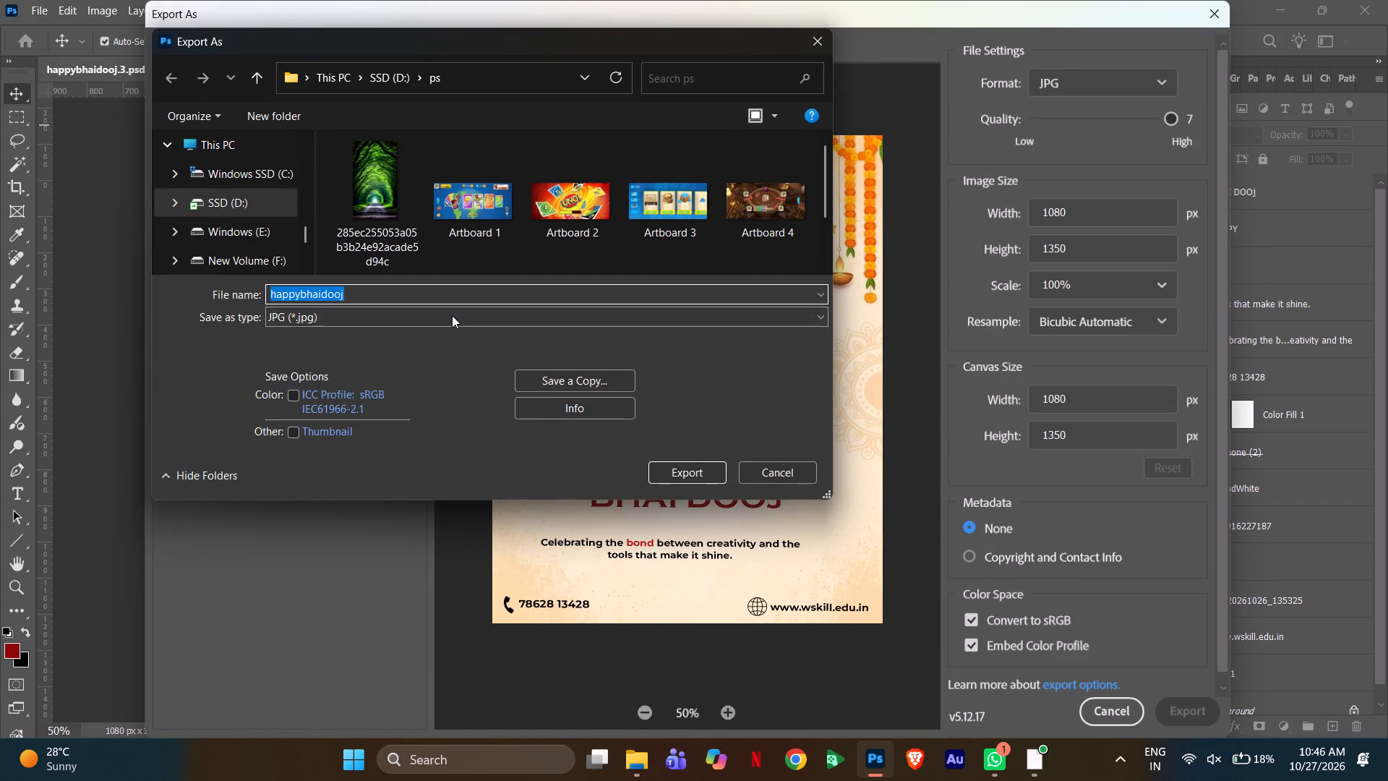
{"action": "key", "text": "Right"}
{"action": "key", "text": "2"}
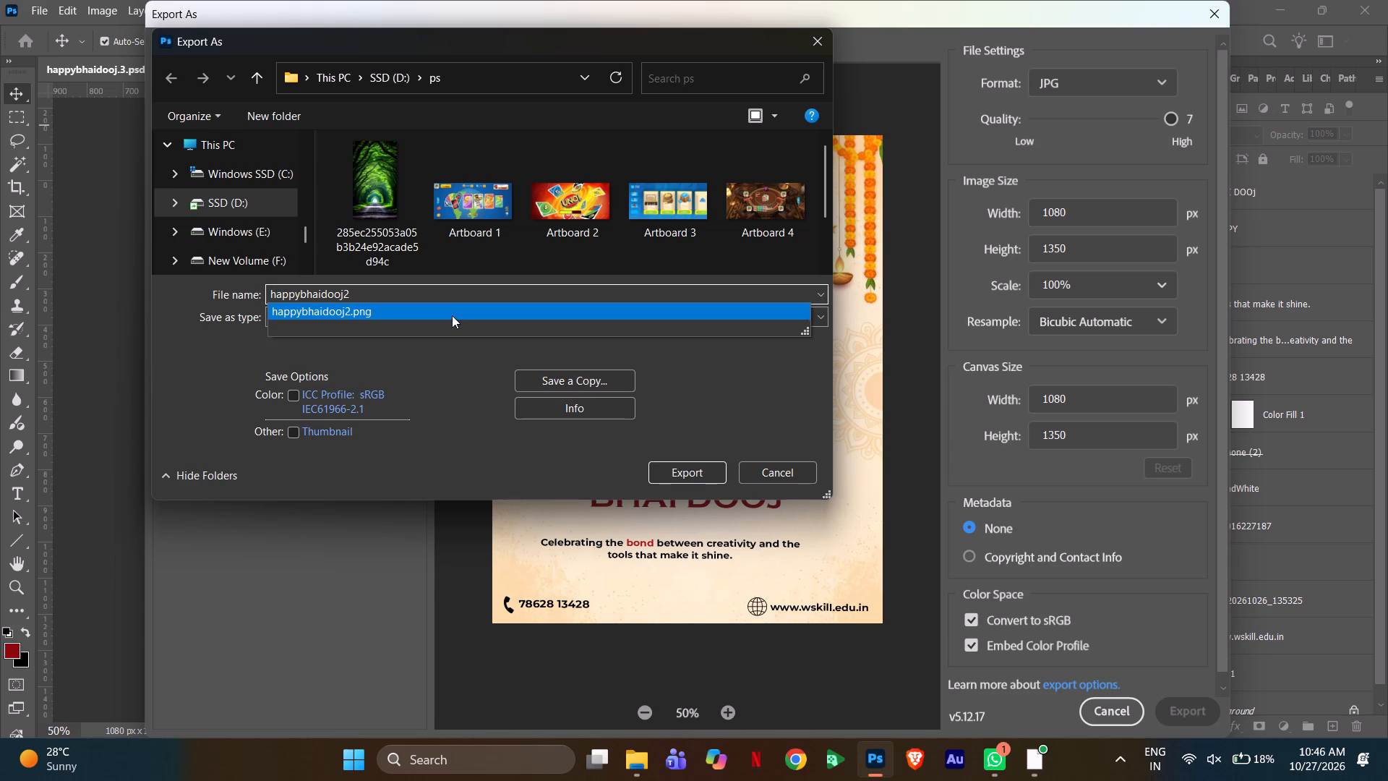
{"action": "key", "text": "Return"}
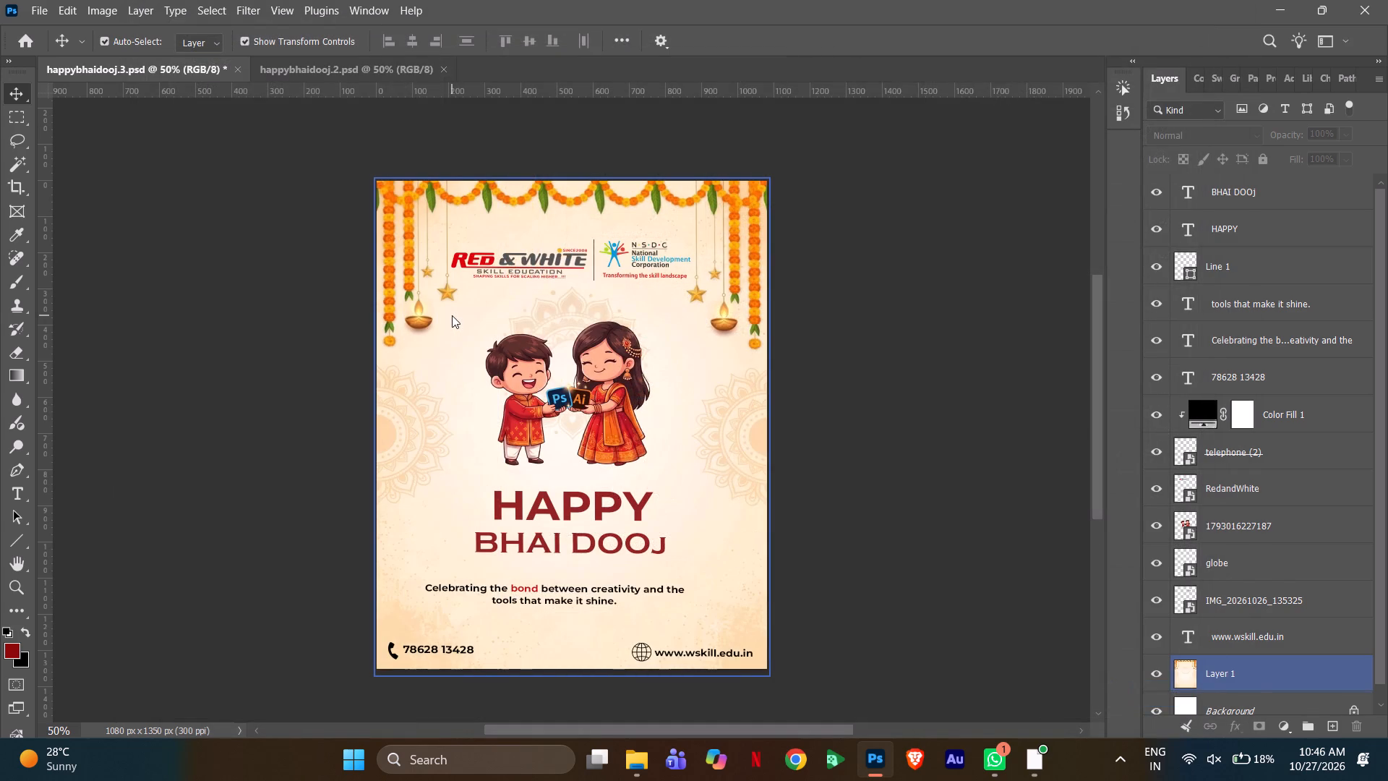
Close the happybhaidooj.2 and happybhaidooj.3 documents, saving the changes to happybhaidooj.3.
{"action": "left_click", "coordinate": [445, 66]}
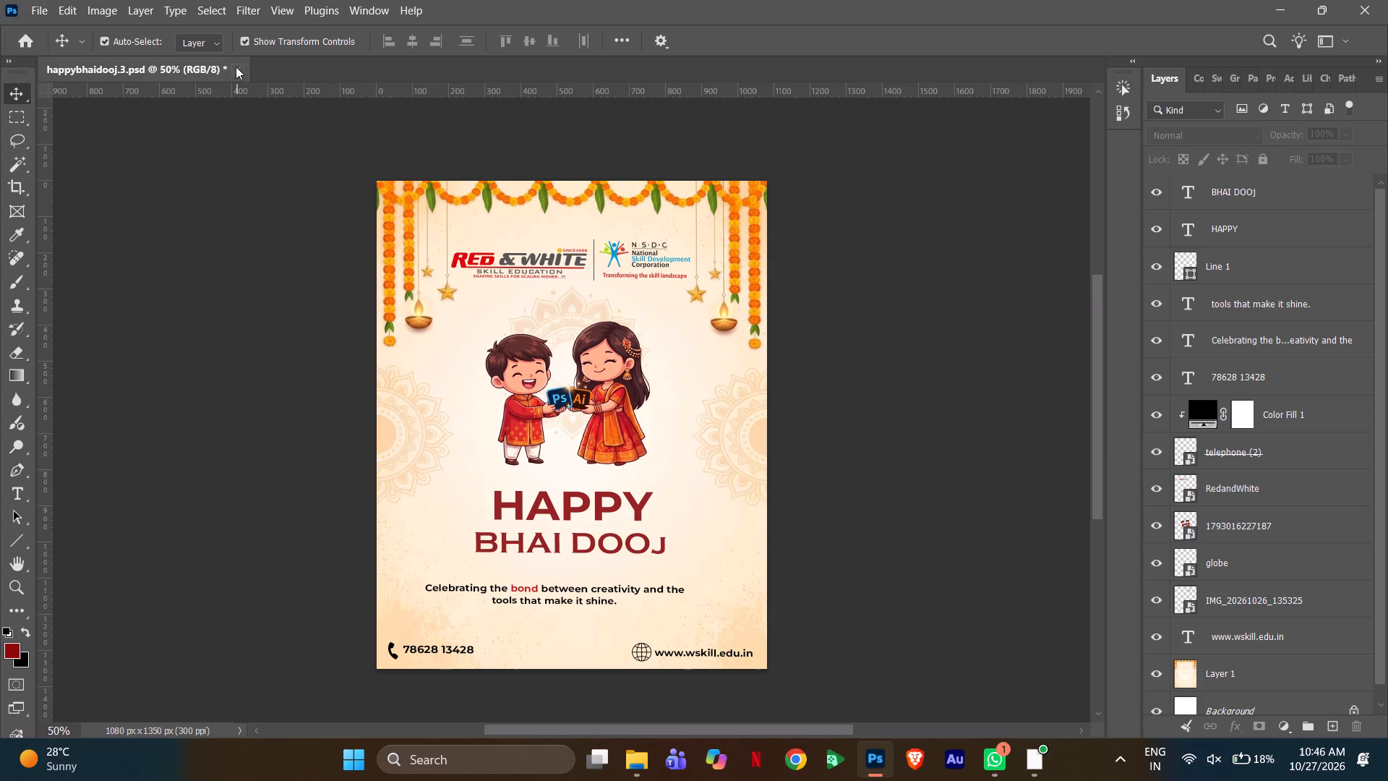
{"action": "left_click", "coordinate": [236, 67]}
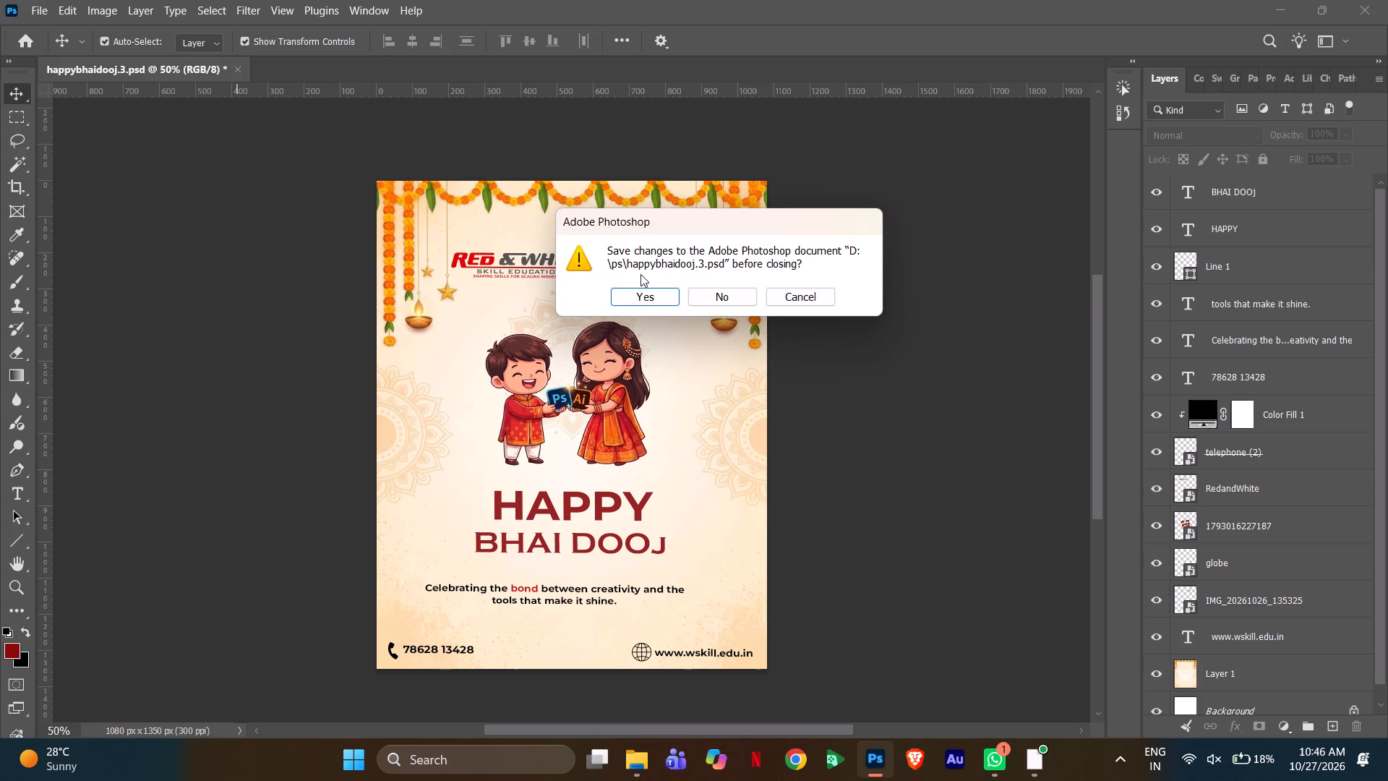
{"action": "left_click", "coordinate": [642, 295]}
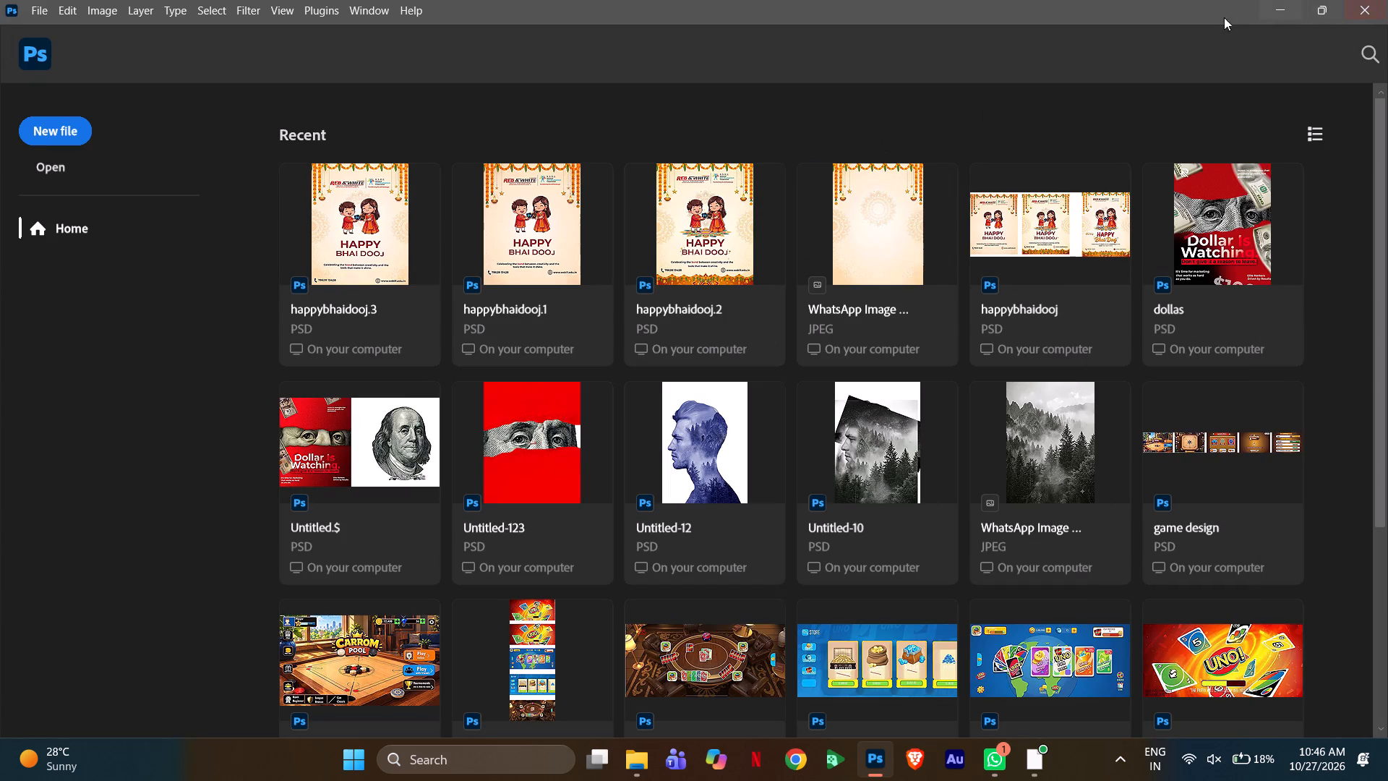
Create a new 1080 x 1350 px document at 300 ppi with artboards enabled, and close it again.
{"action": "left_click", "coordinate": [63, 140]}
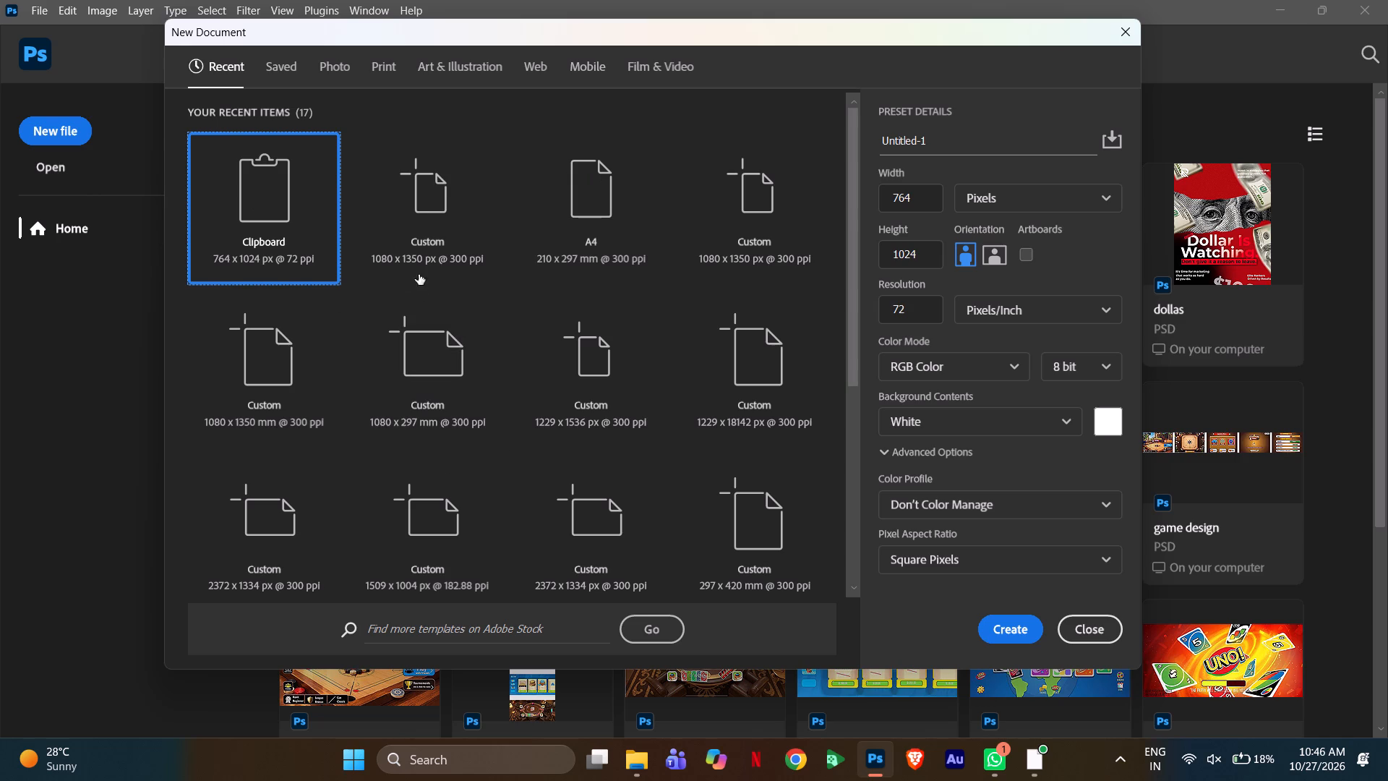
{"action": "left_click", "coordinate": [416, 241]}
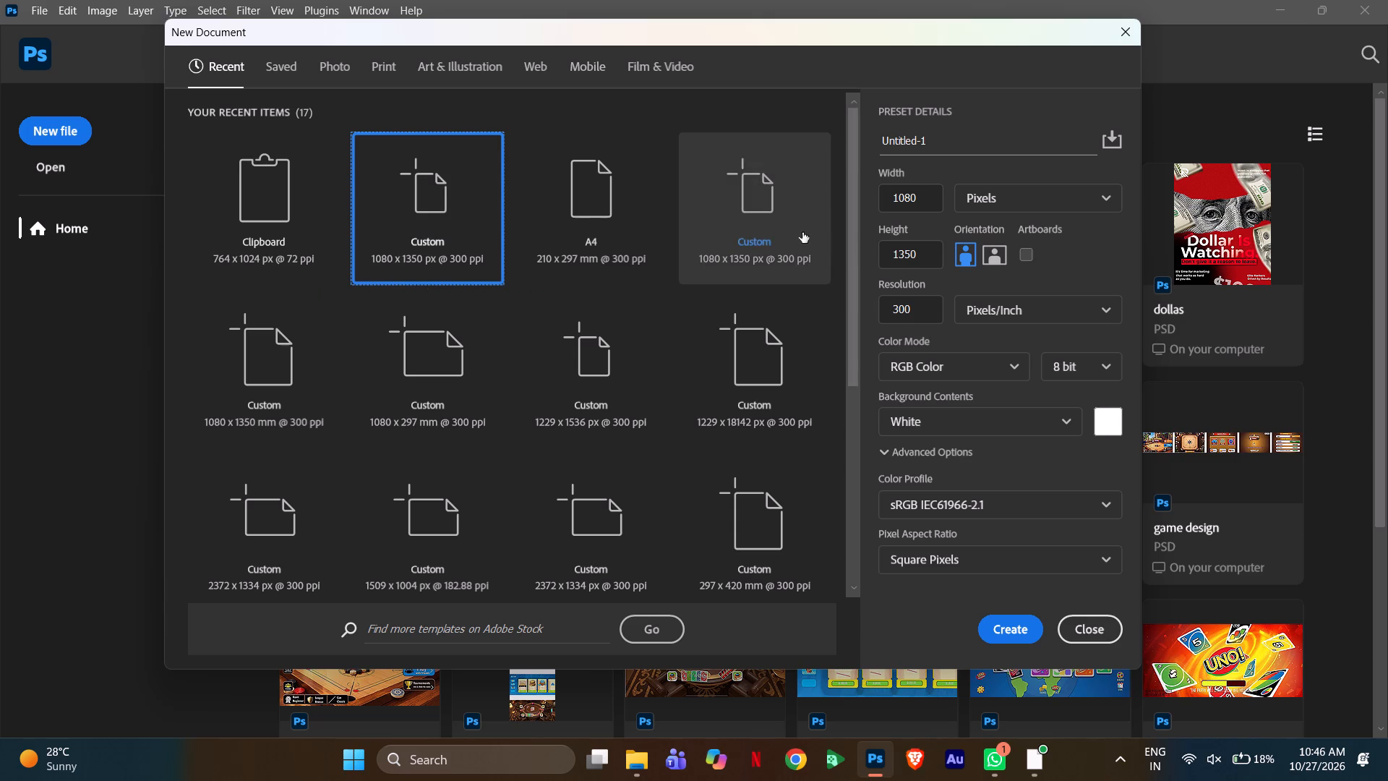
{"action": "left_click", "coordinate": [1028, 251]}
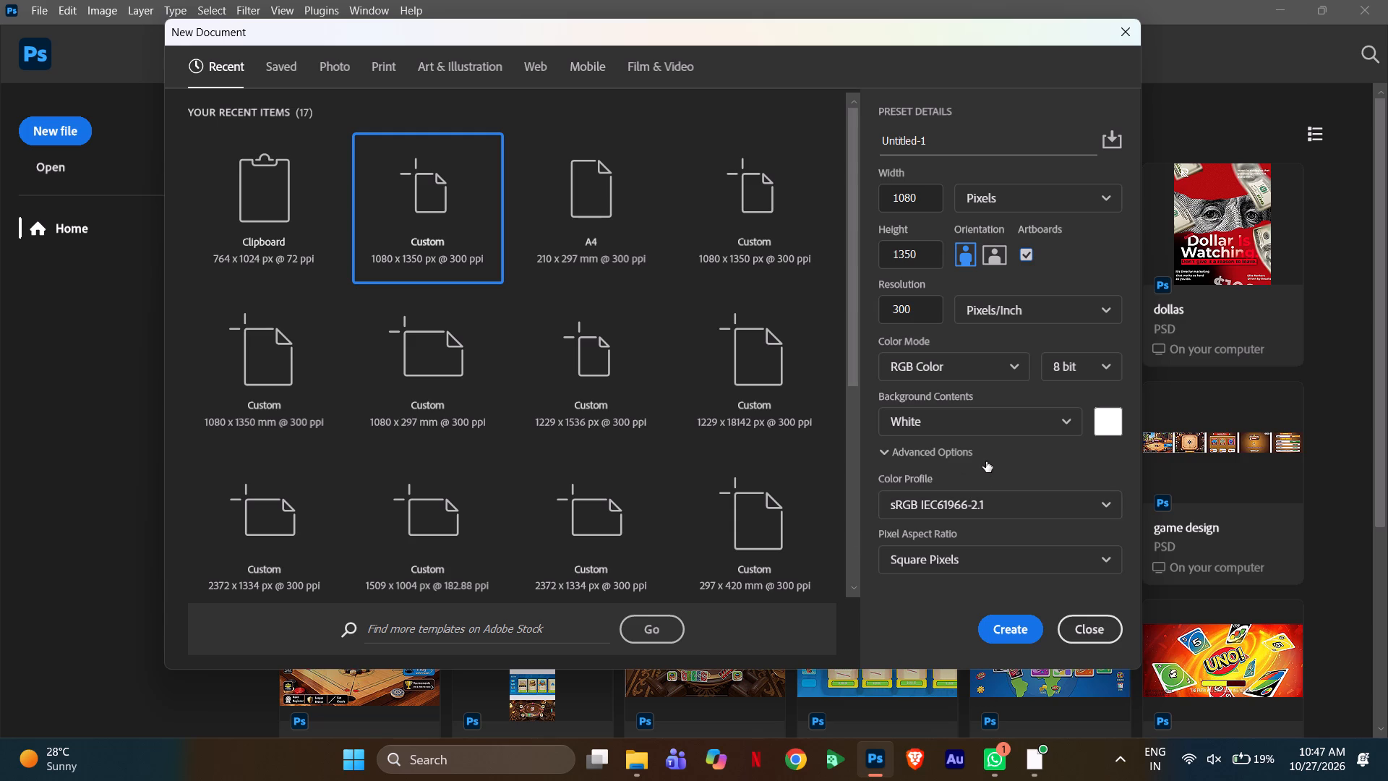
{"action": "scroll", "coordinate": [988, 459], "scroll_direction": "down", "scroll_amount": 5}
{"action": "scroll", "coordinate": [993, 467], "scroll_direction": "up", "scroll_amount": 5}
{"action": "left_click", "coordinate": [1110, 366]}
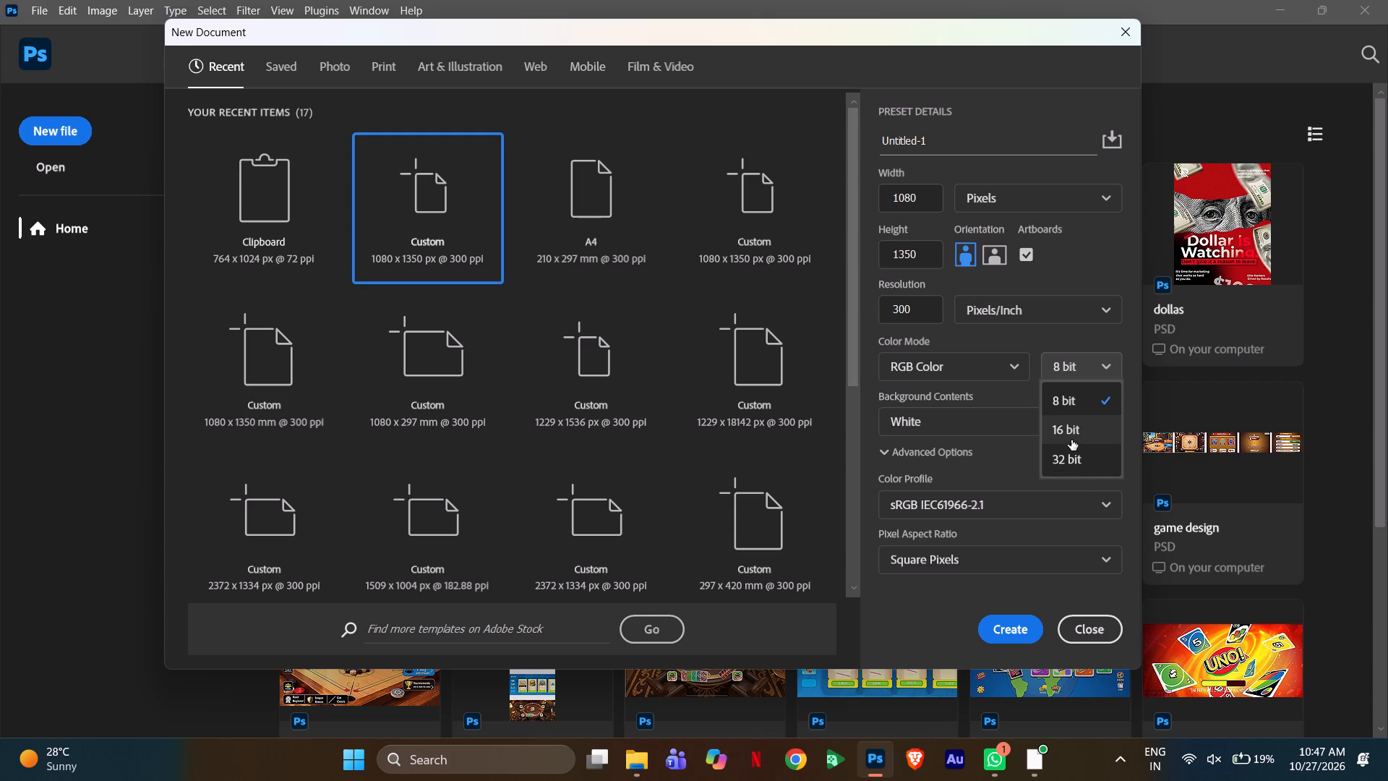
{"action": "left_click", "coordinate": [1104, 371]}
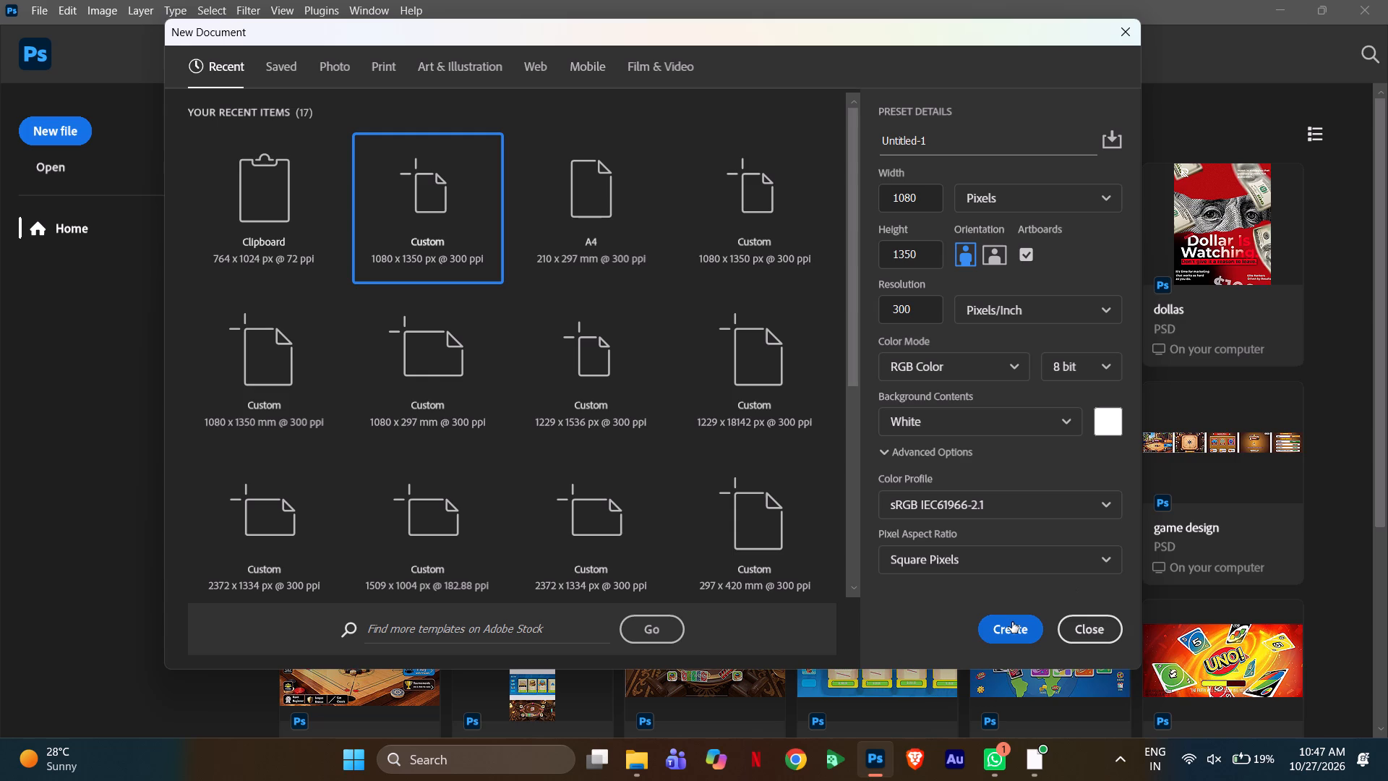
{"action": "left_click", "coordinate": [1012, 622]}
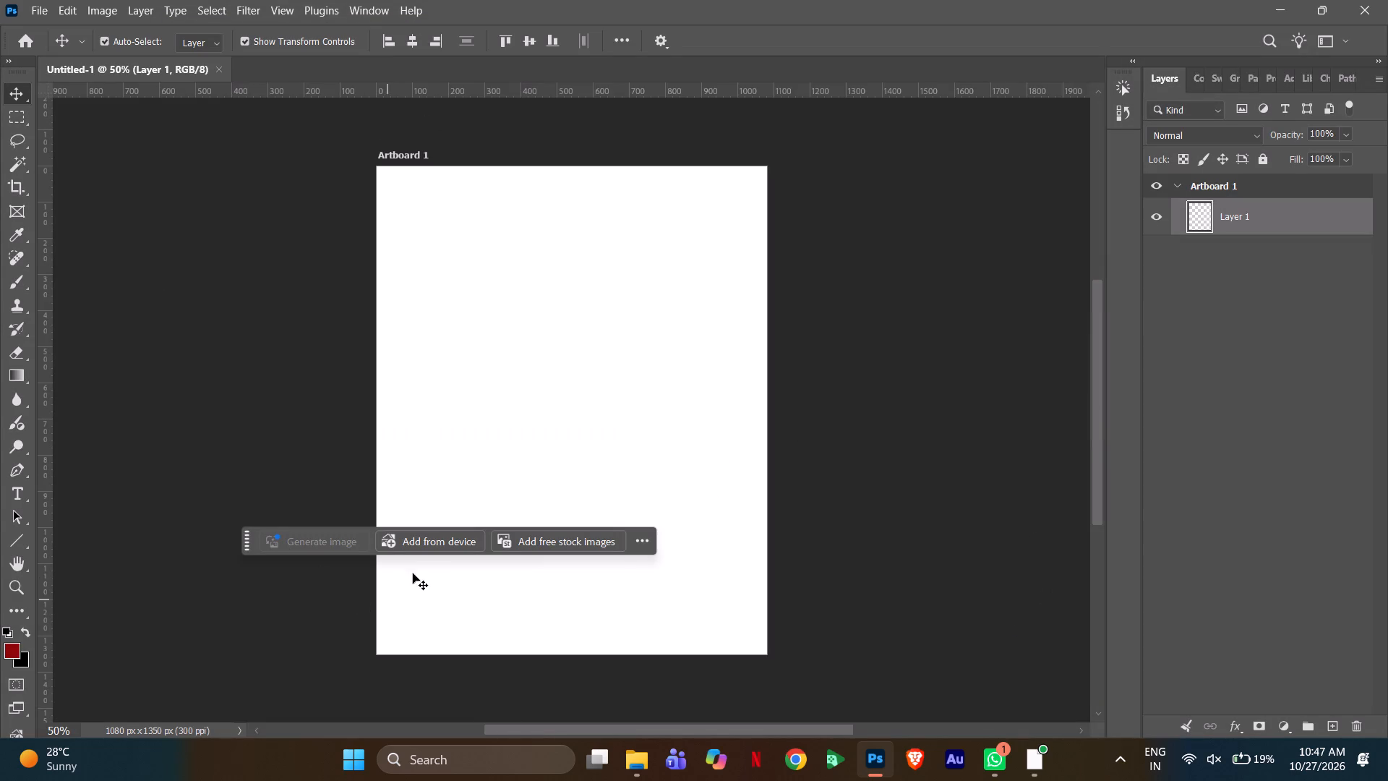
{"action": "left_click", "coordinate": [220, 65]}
Create a new 1080 x 1350 px, 300 ppi RGB document with artboards enabled from the recent custom preset.
{"action": "left_click", "coordinate": [53, 129]}
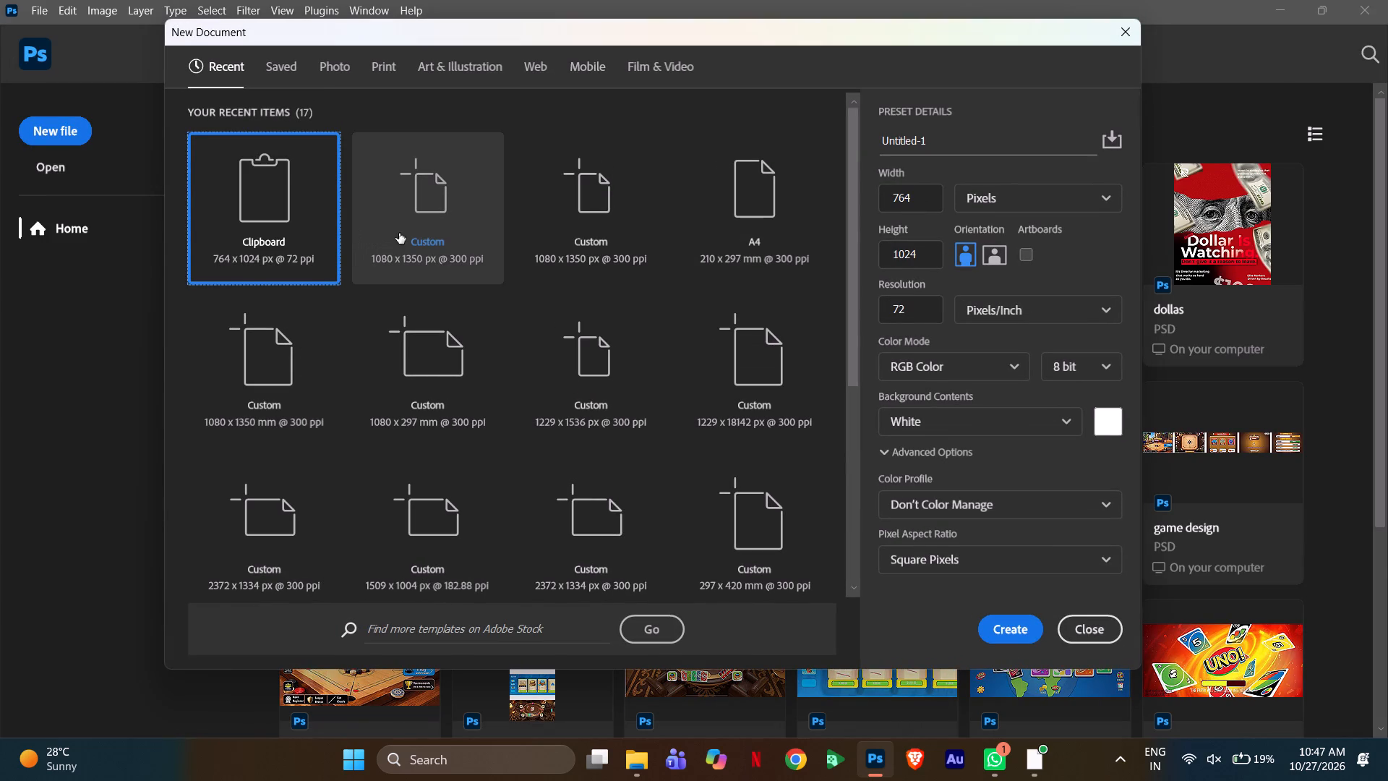
{"action": "left_click", "coordinate": [407, 229]}
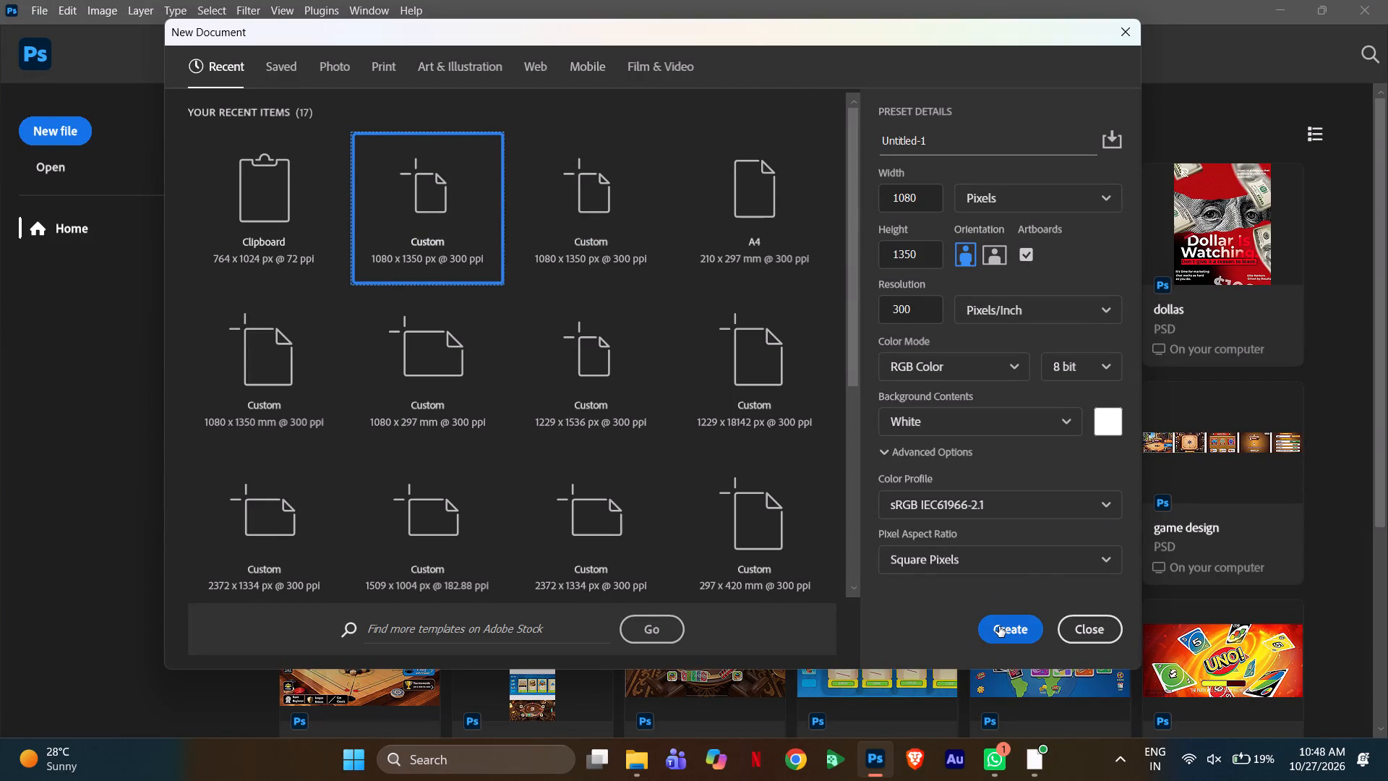
{"action": "left_click", "coordinate": [999, 621]}
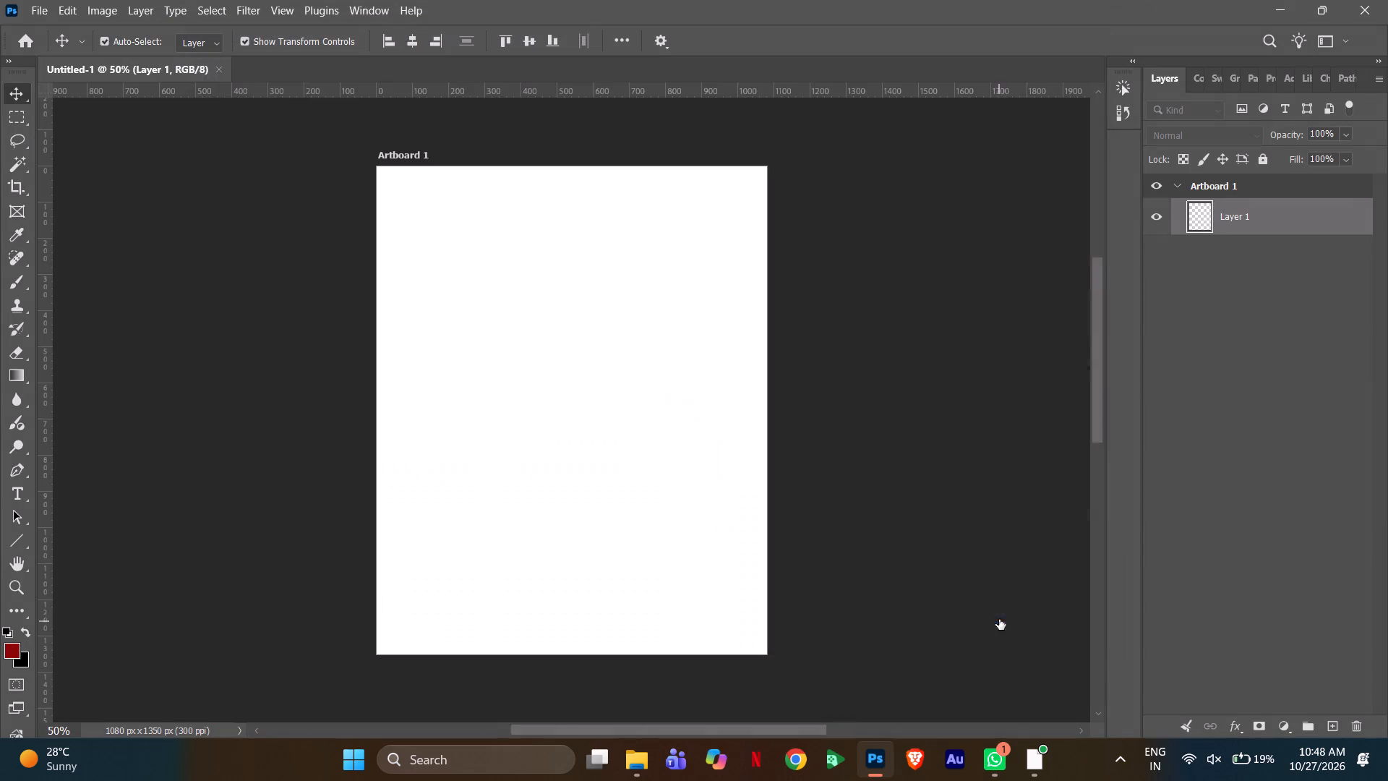
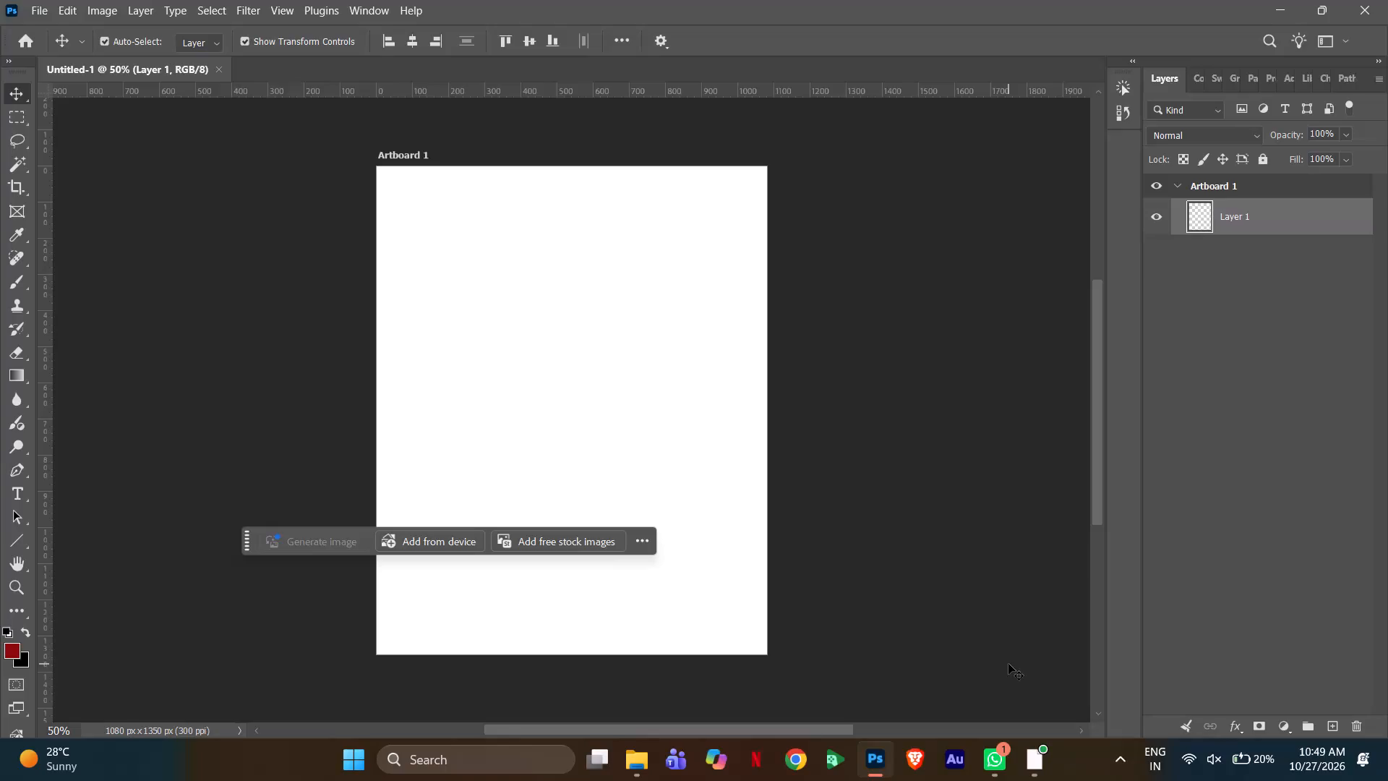
Minimize the Photoshop window with the blank new document to reach the File Explorer window behind it.
{"action": "left_click", "coordinate": [1286, 11]}
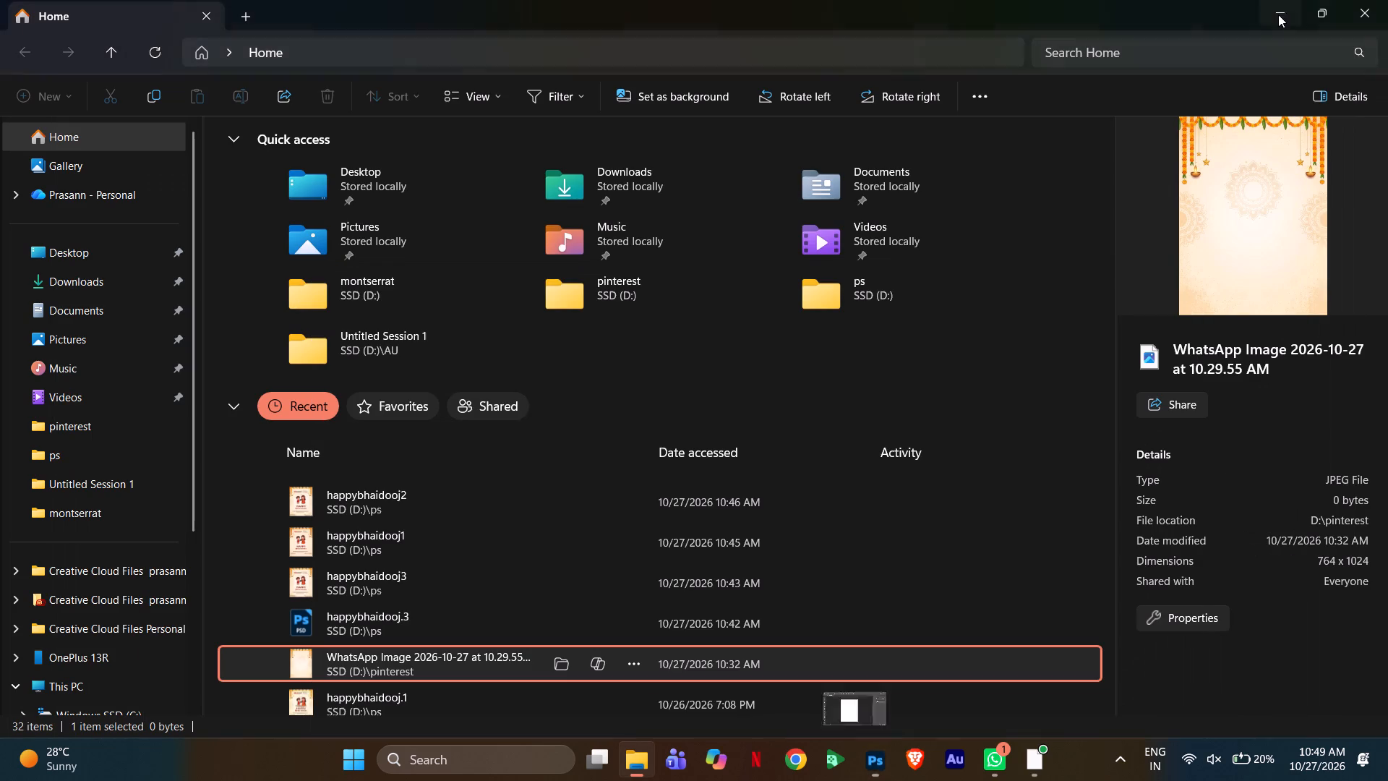